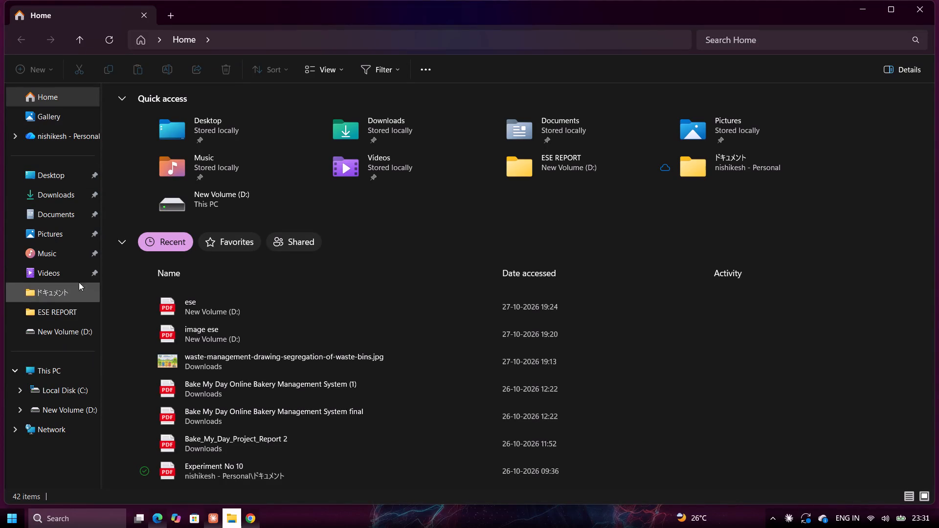
# Open the ESE REPORT folder on New Volume (D:) to show its report files.
pyautogui.click(68, 417)
pyautogui.doubleClick(148, 139)
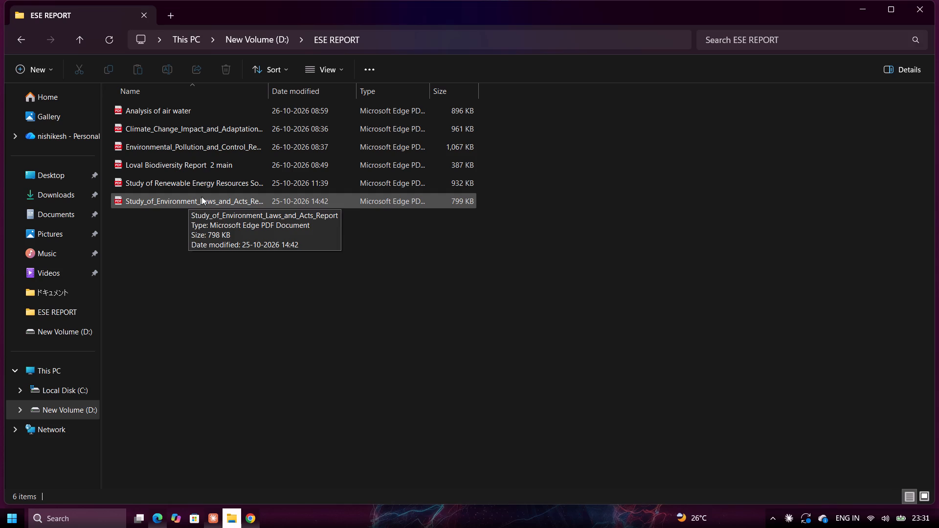
pyautogui.scroll(-2, 201, 197)
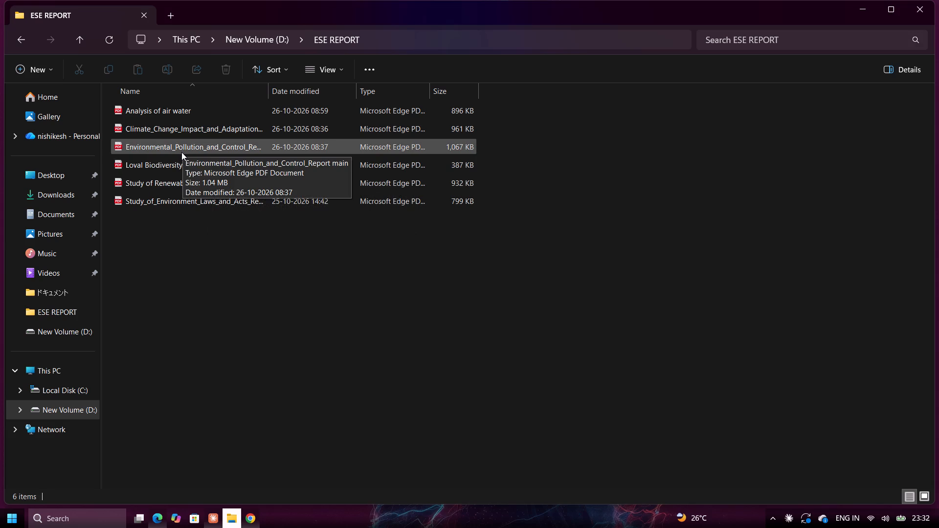
# Open the Downloads folder and look through its report PDFs, Word documents and project files.
pyautogui.click(62, 191)
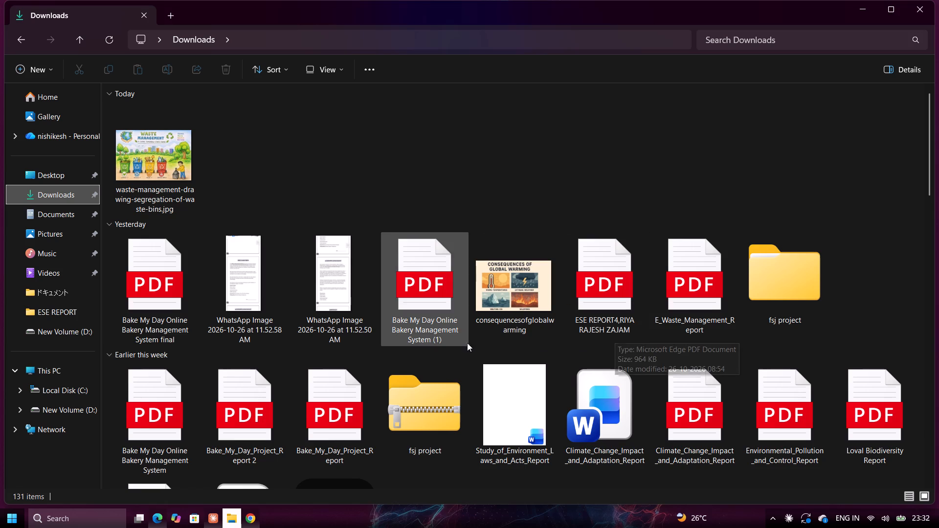
pyautogui.scroll(-1, 463, 340)
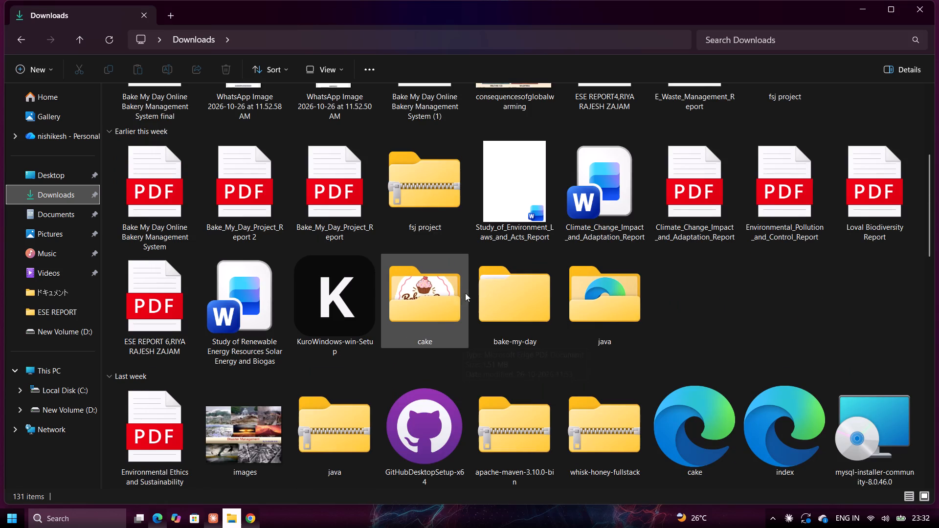
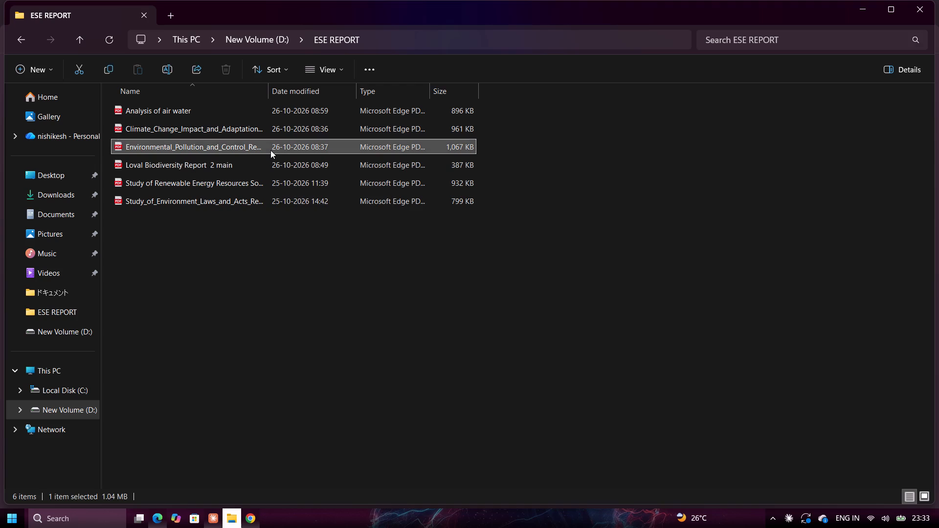
# Check the contents and cover pages of the Environmental Pollution and Control report, and close the open PDFs.
pyautogui.scroll(5, 373, 220)
pyautogui.scroll(-1, 373, 220)
pyautogui.scroll(1, 373, 220)
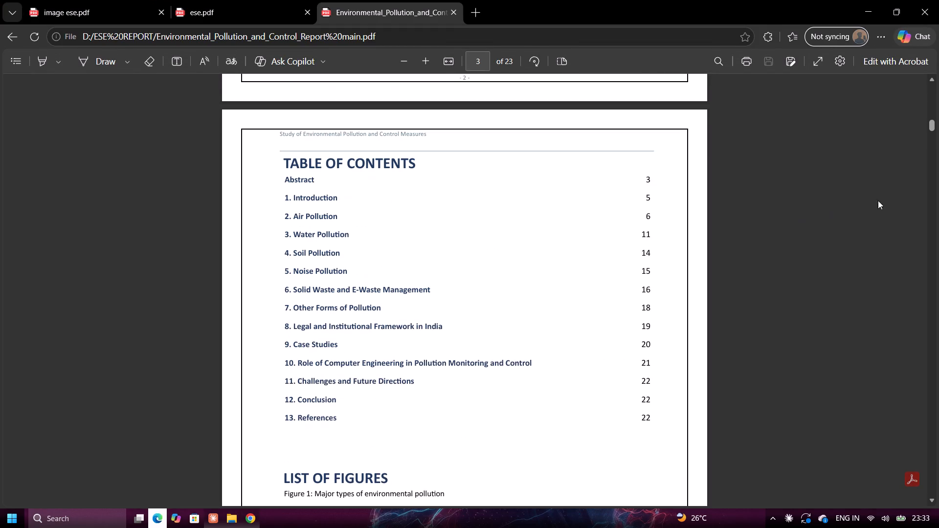
pyautogui.moveTo(931, 123); pyautogui.dragTo(931, 22)
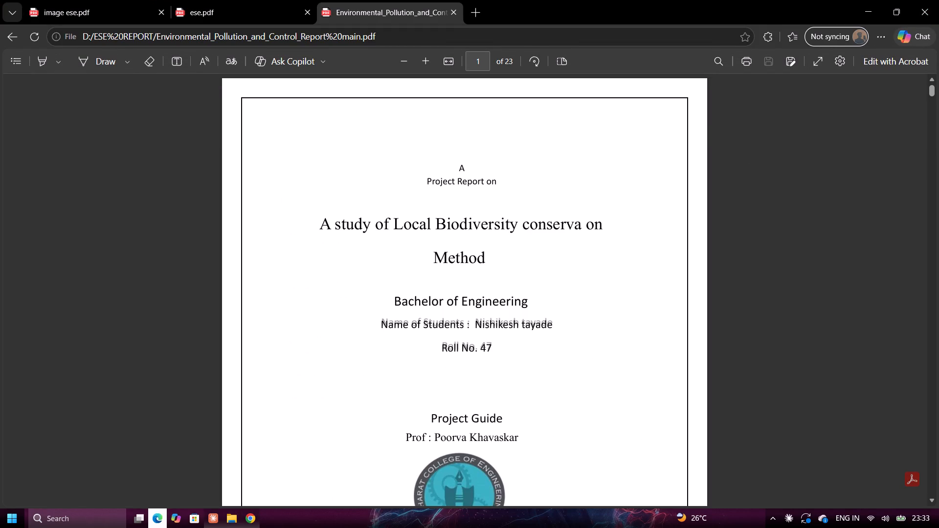
pyautogui.scroll(-1, 547, 231)
pyautogui.scroll(1, 547, 231)
pyautogui.scroll(-7, 547, 231)
pyautogui.click(915, 9)
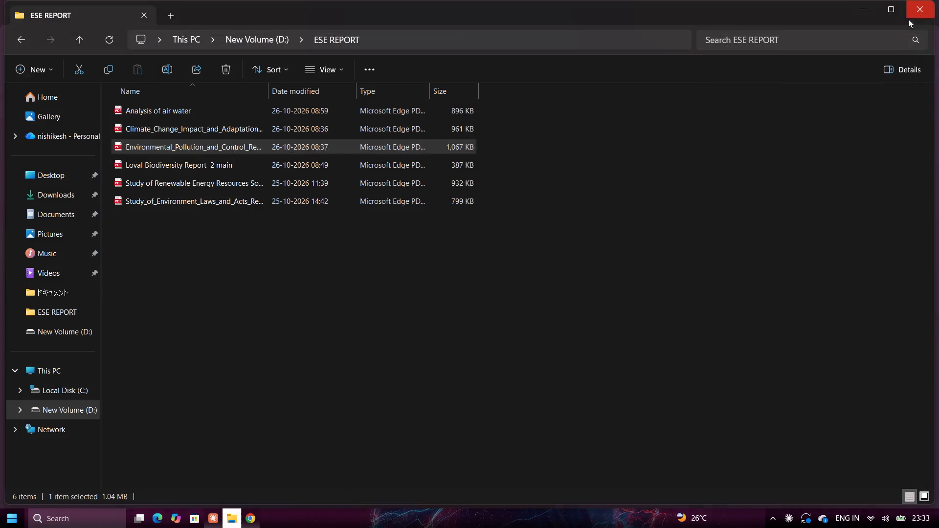
# Compare the cover pages of the Environmental Pollution and Control report and Loval Biodiversity Report 2 main, closing each after viewing.
pyautogui.doubleClick(225, 145)
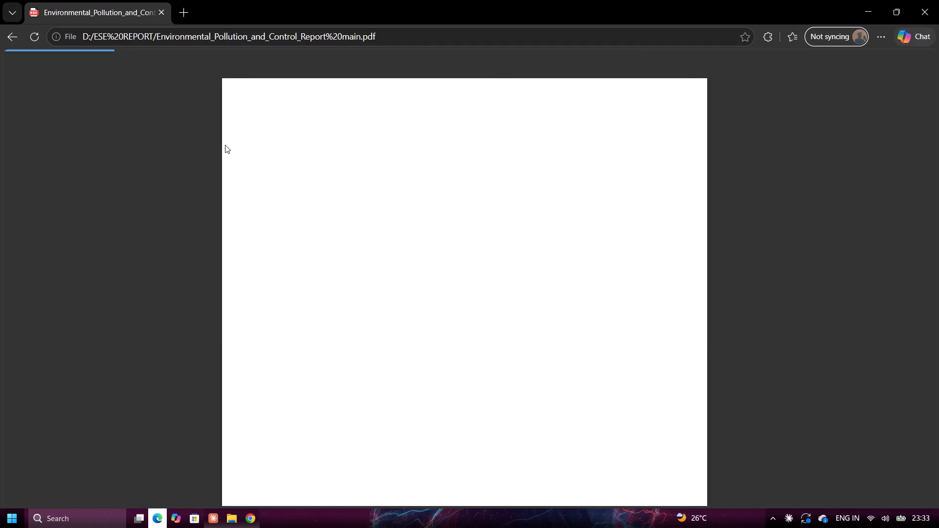
pyautogui.scroll(5, 232, 150)
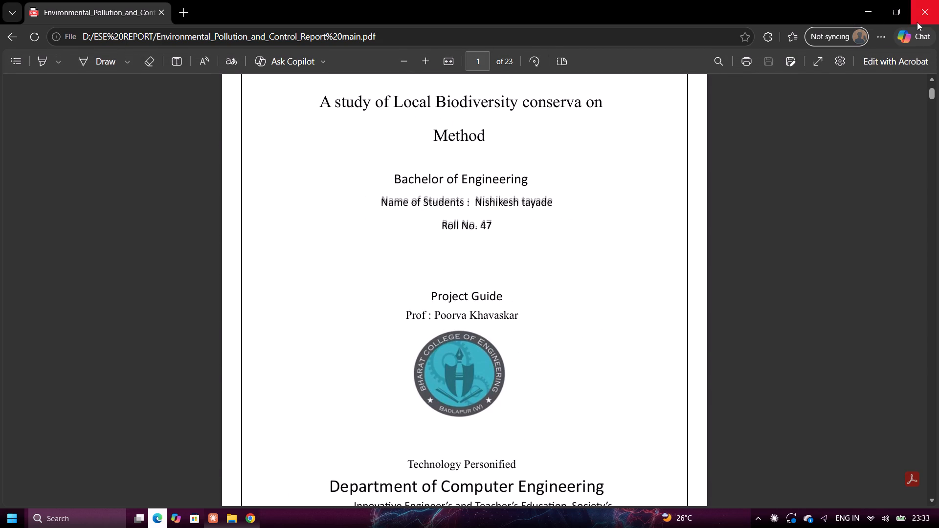
pyautogui.scroll(2, 519, 245)
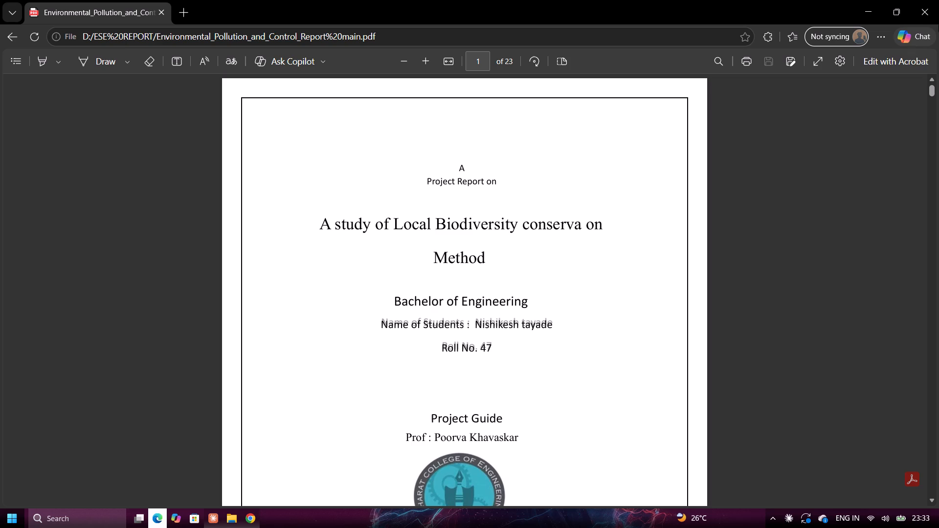
pyautogui.click(938, 0)
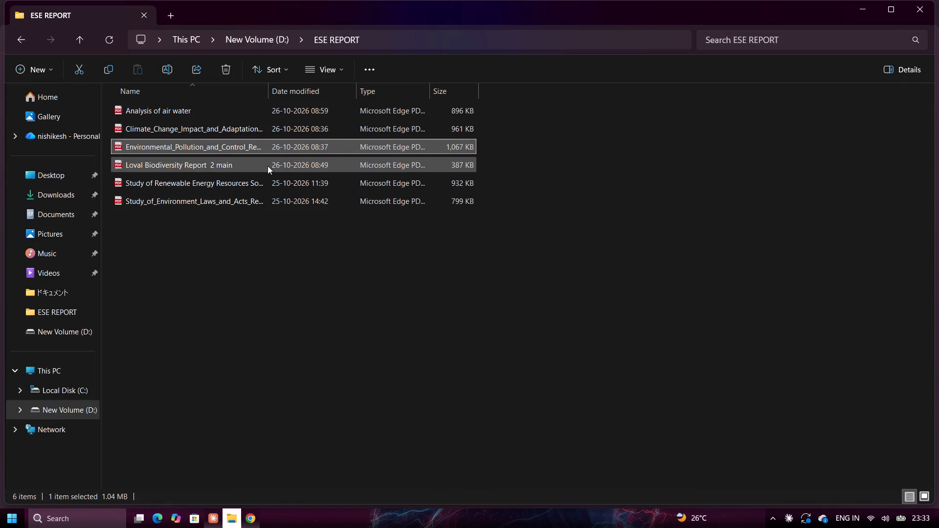
pyautogui.doubleClick(268, 166)
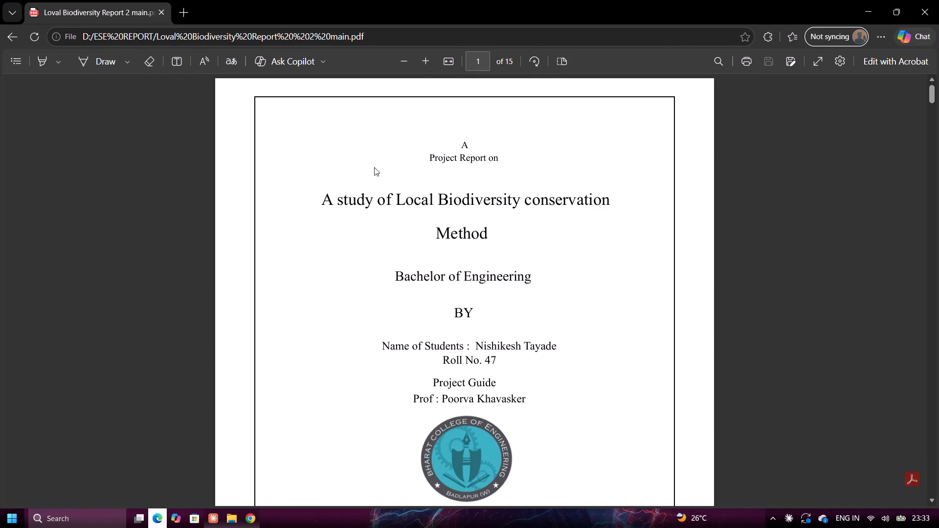
pyautogui.click(938, 0)
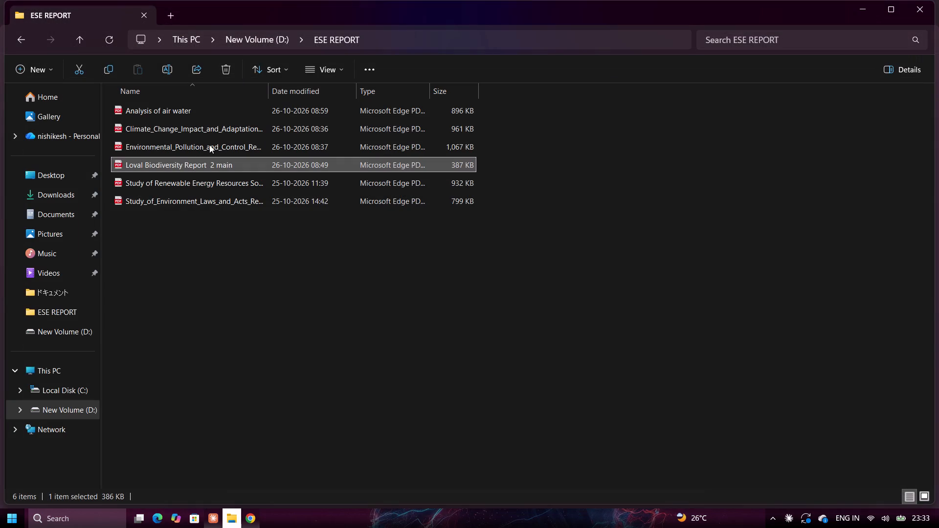
# Reopen the Environmental Pollution and Control report, examine its pages from the cover through the Introduction, and close it.
pyautogui.click(205, 144)
pyautogui.doubleClick(205, 144)
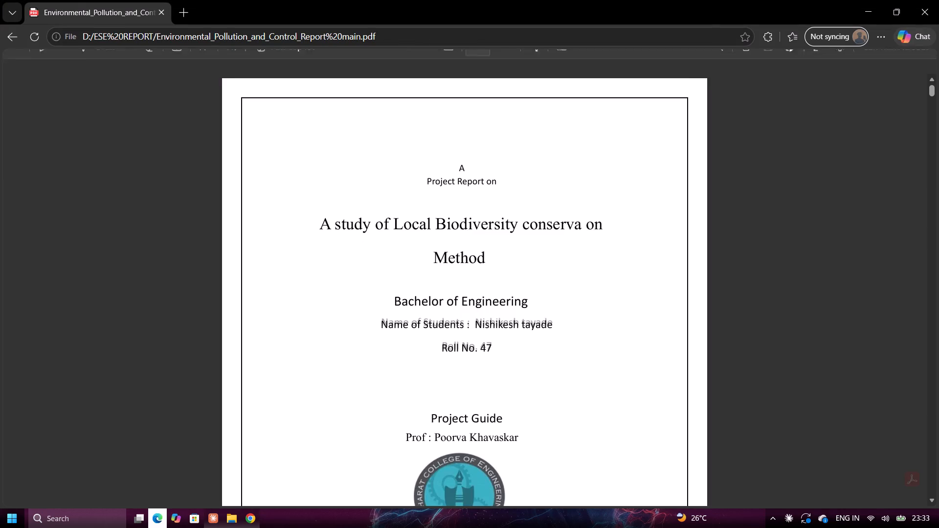
pyautogui.scroll(-14, 364, 240)
pyautogui.scroll(-7, 486, 220)
pyautogui.scroll(1, 487, 224)
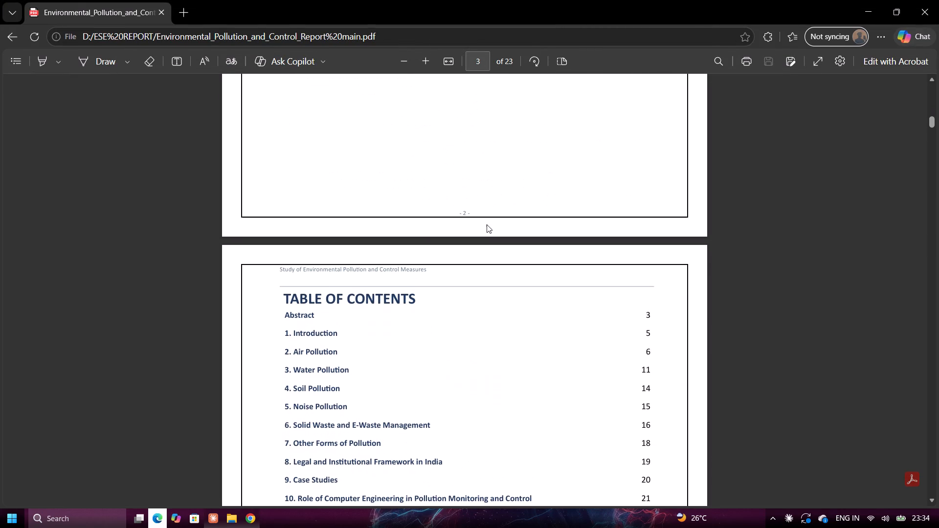
pyautogui.scroll(-1, 674, 188)
pyautogui.scroll(1, 674, 188)
pyautogui.scroll(-6, 641, 228)
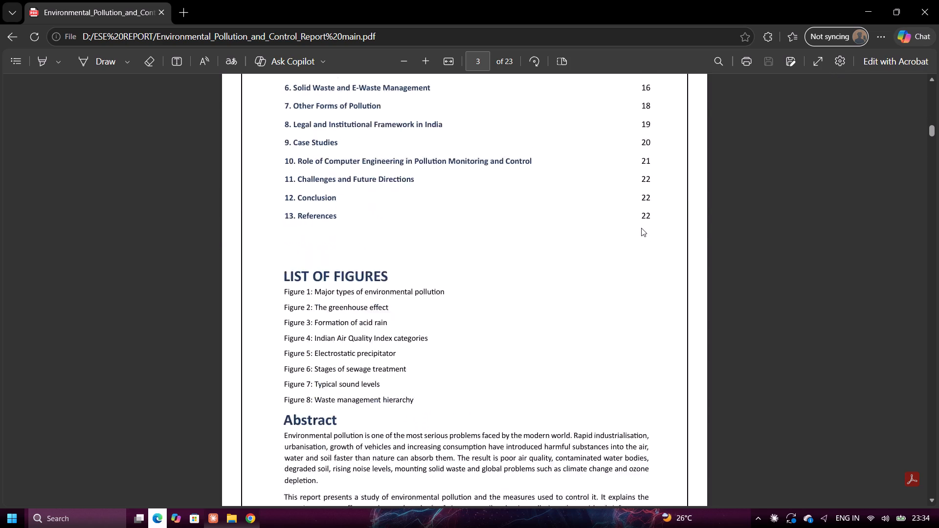
pyautogui.scroll(-16, 641, 228)
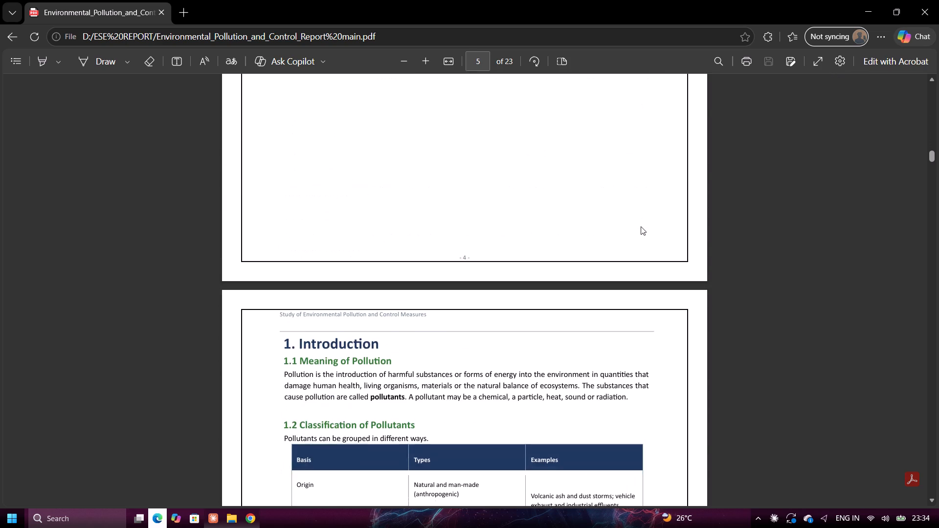
pyautogui.scroll(-1, 641, 226)
pyautogui.scroll(1, 641, 226)
pyautogui.scroll(-3, 641, 226)
pyautogui.click(934, 0)
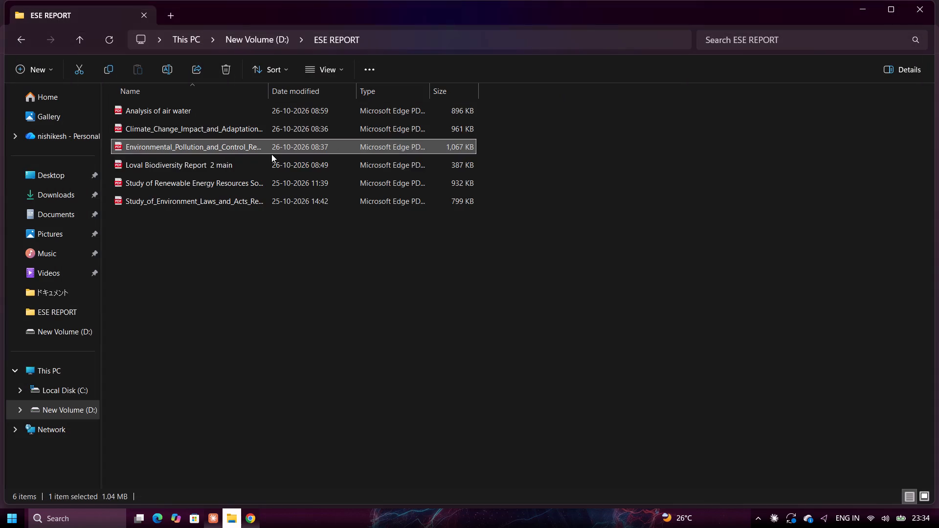
# Open Loval Biodiversity Report 2 main and read from its cover page through the Introduction and Importance of Biodiversity section.
pyautogui.click(227, 162)
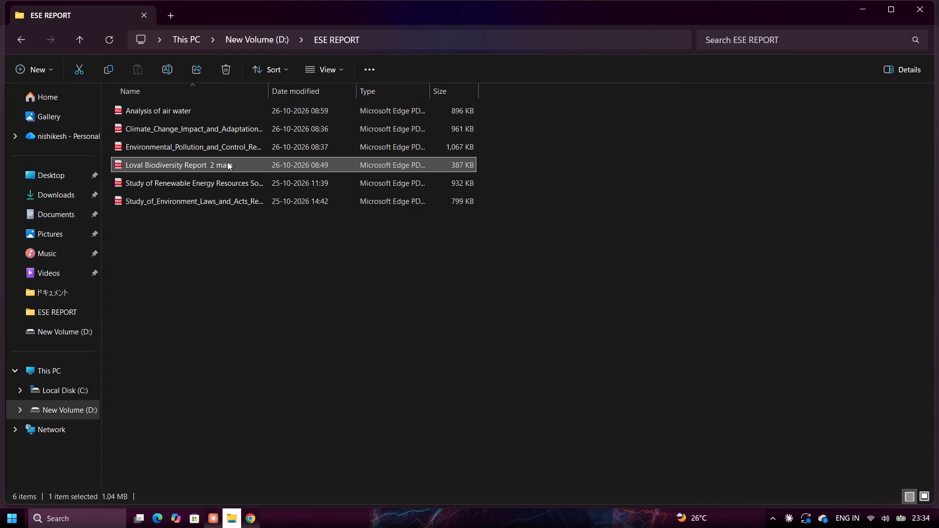
pyautogui.doubleClick(227, 162)
pyautogui.scroll(-1, 312, 198)
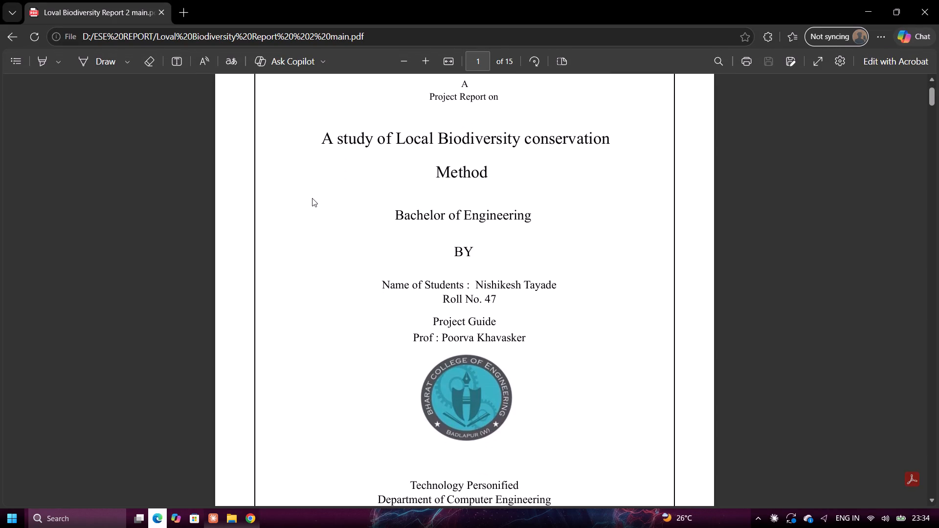
pyautogui.scroll(-5, 312, 198)
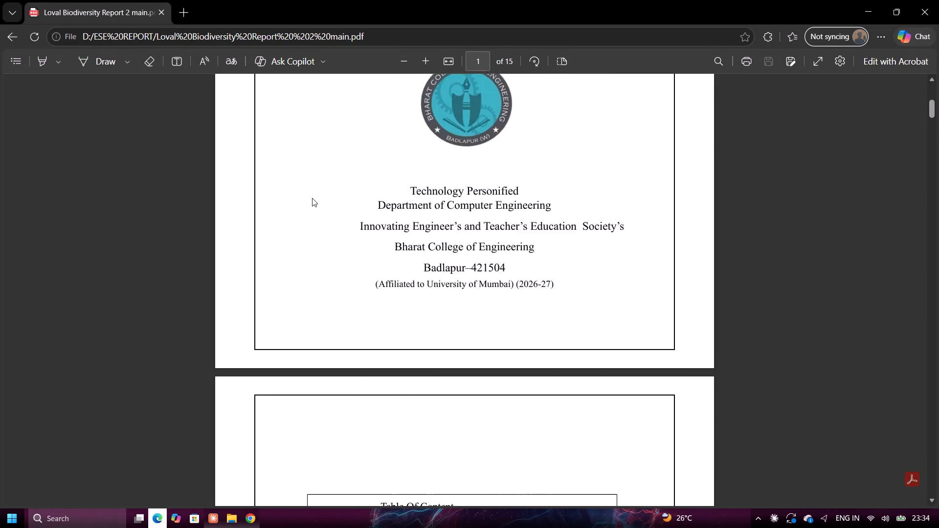
pyautogui.scroll(-12, 312, 198)
pyautogui.scroll(1, 312, 198)
pyautogui.scroll(-17, 312, 198)
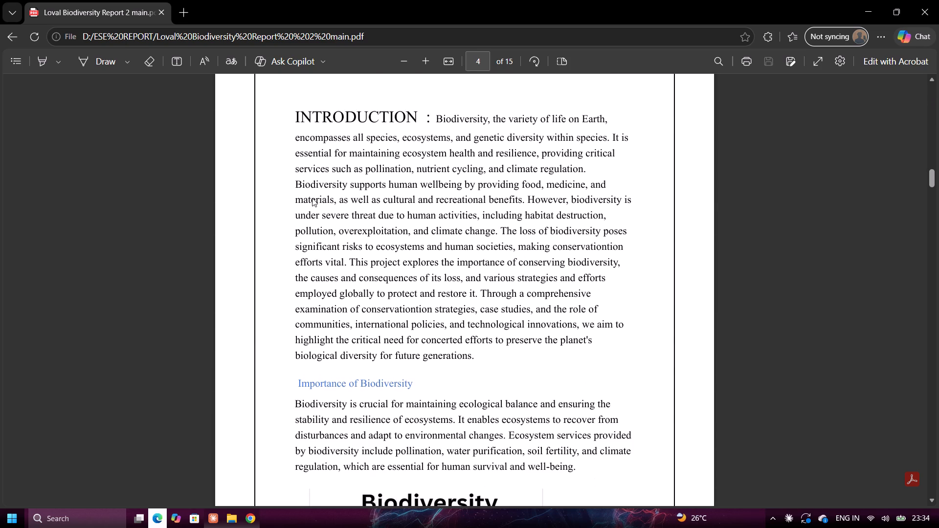
pyautogui.scroll(-3, 312, 198)
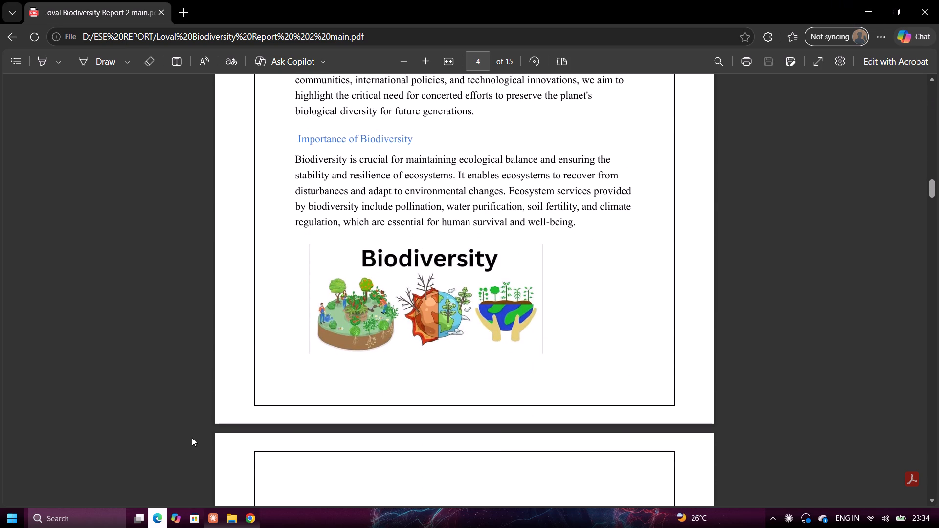
# Open the Environmental Pollution and Control report alongside the biodiversity report and examine its cover, acknowledgement and front pages.
pyautogui.click(236, 513)
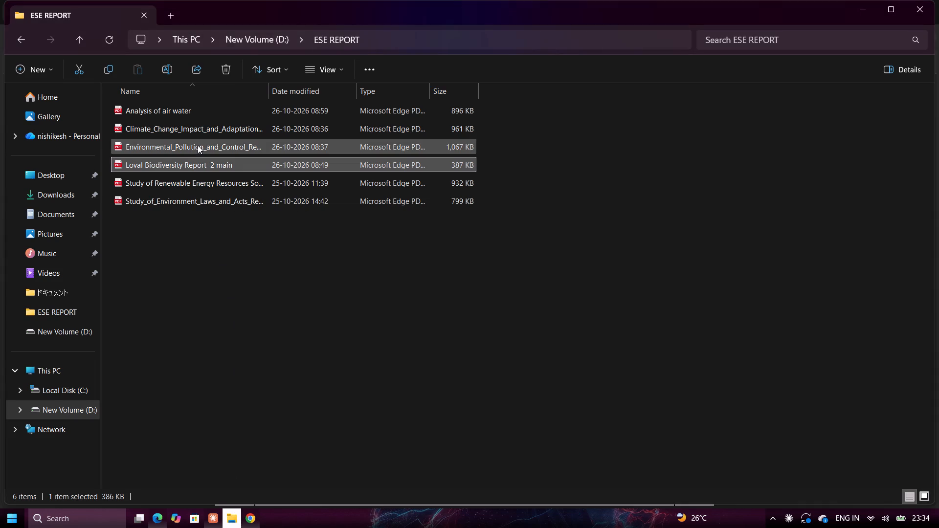
pyautogui.doubleClick(198, 145)
pyautogui.scroll(9, 351, 277)
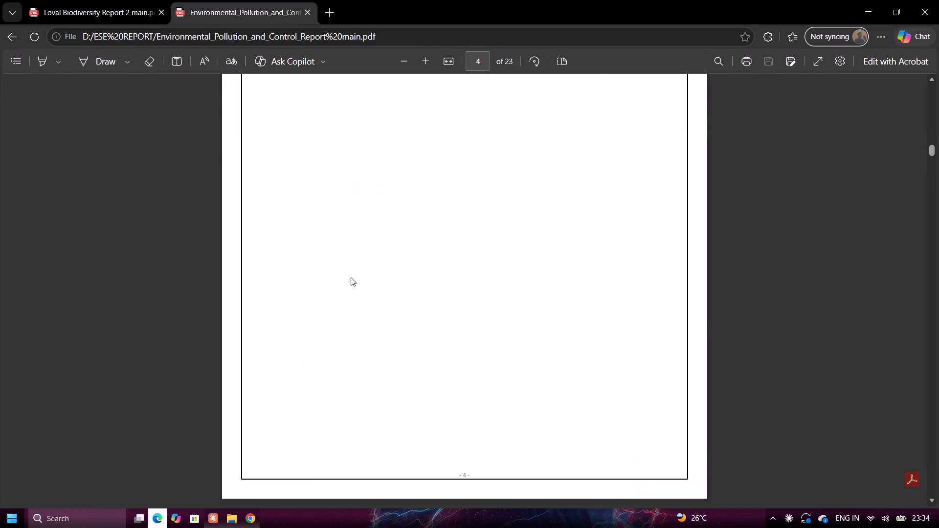
pyautogui.scroll(11, 351, 277)
pyautogui.scroll(-1, 351, 277)
pyautogui.scroll(19, 351, 277)
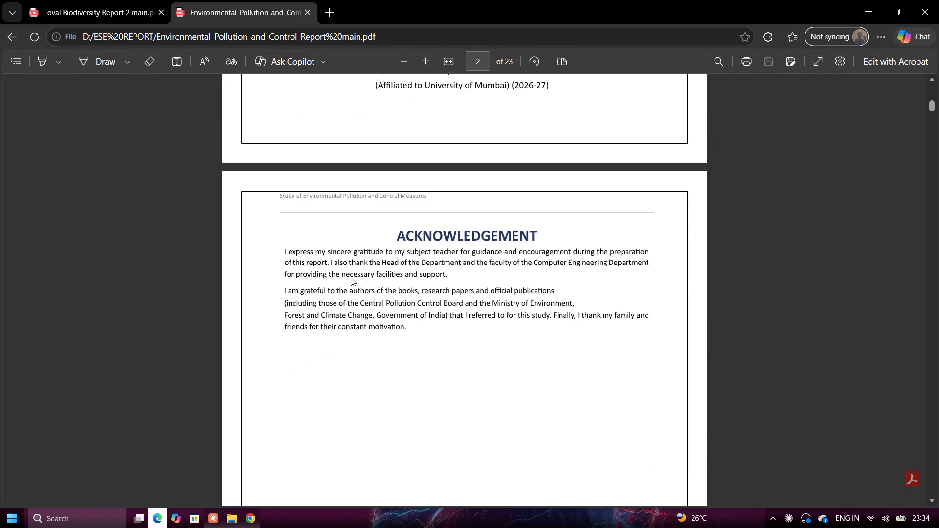
pyautogui.scroll(4, 351, 277)
pyautogui.scroll(-1, 351, 277)
pyautogui.scroll(5, 351, 277)
pyautogui.scroll(-3, 351, 277)
pyautogui.scroll(1, 351, 277)
pyautogui.scroll(-1, 351, 277)
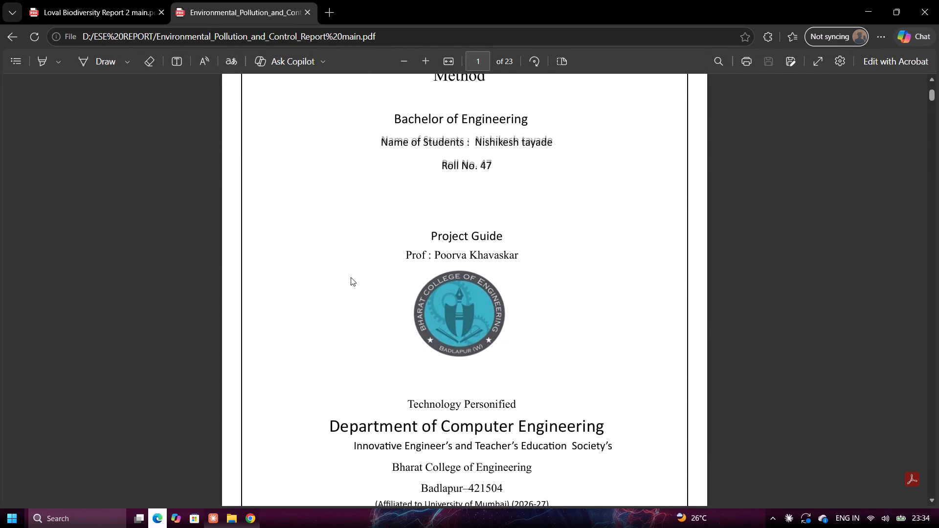
pyautogui.scroll(5, 351, 277)
pyautogui.scroll(-3, 351, 277)
pyautogui.scroll(1, 351, 277)
pyautogui.scroll(-20, 351, 277)
pyautogui.scroll(-1, 351, 277)
pyautogui.scroll(1, 351, 280)
pyautogui.scroll(-15, 351, 280)
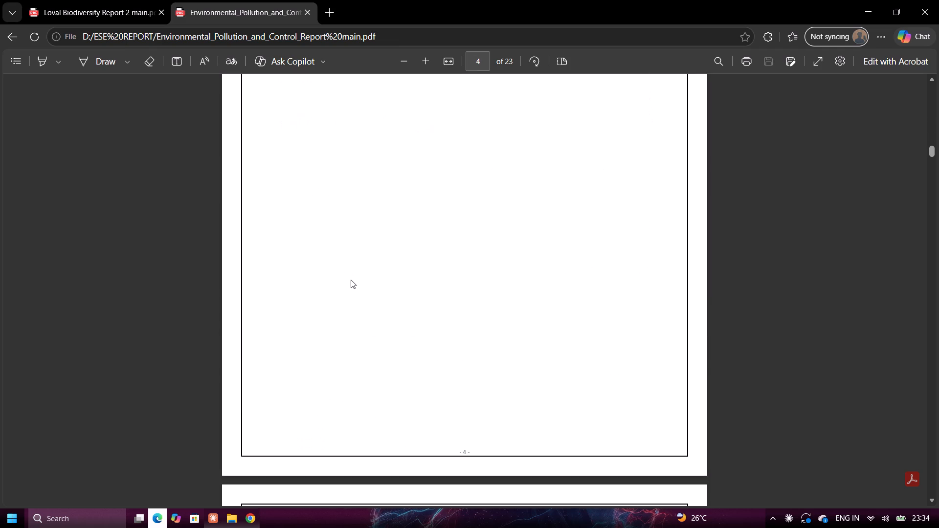
# Skim the Environmental Pollution and Control report's body through the Conclusion, look back over the Case Studies and E-Waste sections, and close the PDFs.
pyautogui.scroll(-20, 351, 280)
pyautogui.scroll(-6, 351, 280)
pyautogui.scroll(-20, 351, 280)
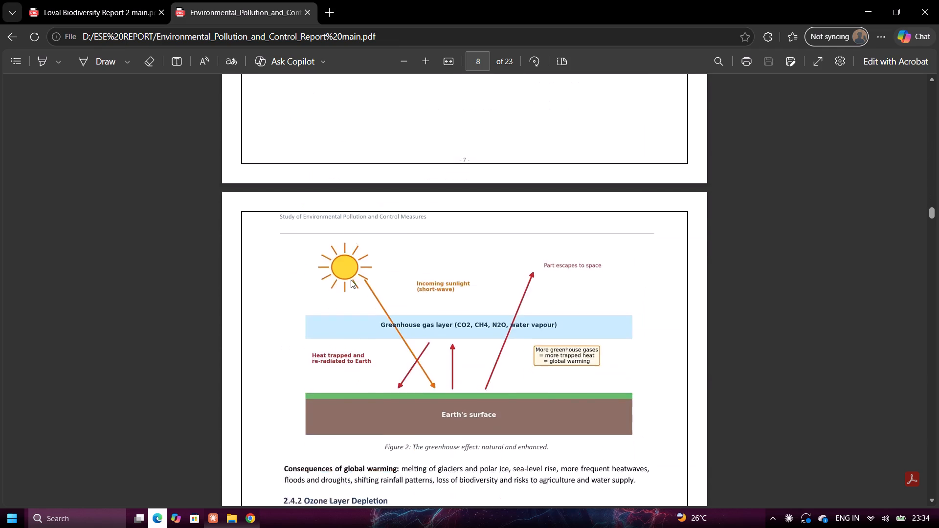
pyautogui.scroll(-8, 351, 280)
pyautogui.moveTo(930, 234); pyautogui.dragTo(938, 341)
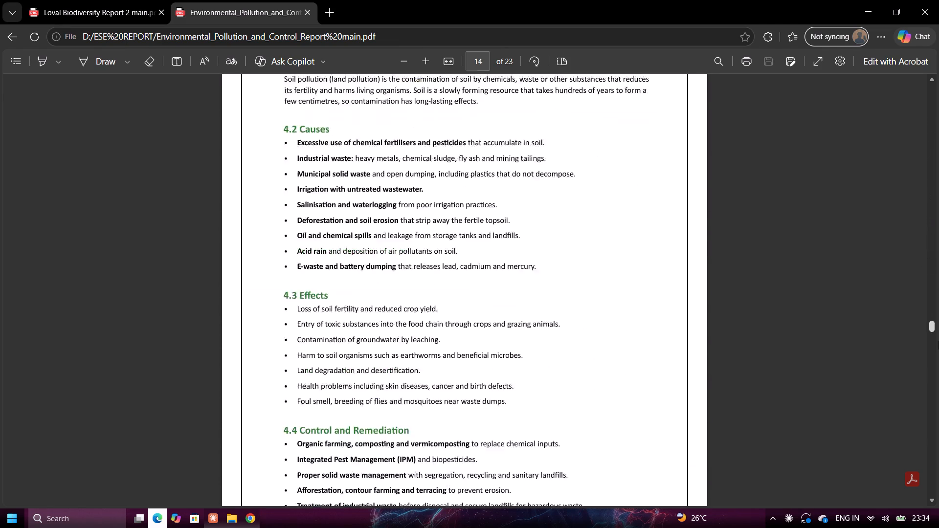
pyautogui.moveTo(938, 341); pyautogui.dragTo(938, 495)
pyautogui.scroll(9, 676, 364)
pyautogui.scroll(-1, 676, 364)
pyautogui.scroll(7, 676, 364)
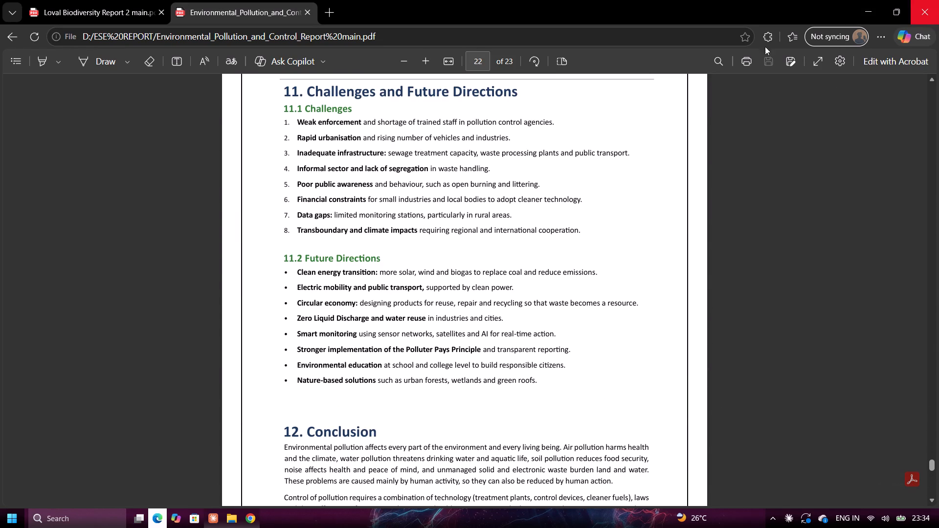
pyautogui.scroll(14, 330, 170)
pyautogui.scroll(-1, 330, 170)
pyautogui.scroll(6, 330, 170)
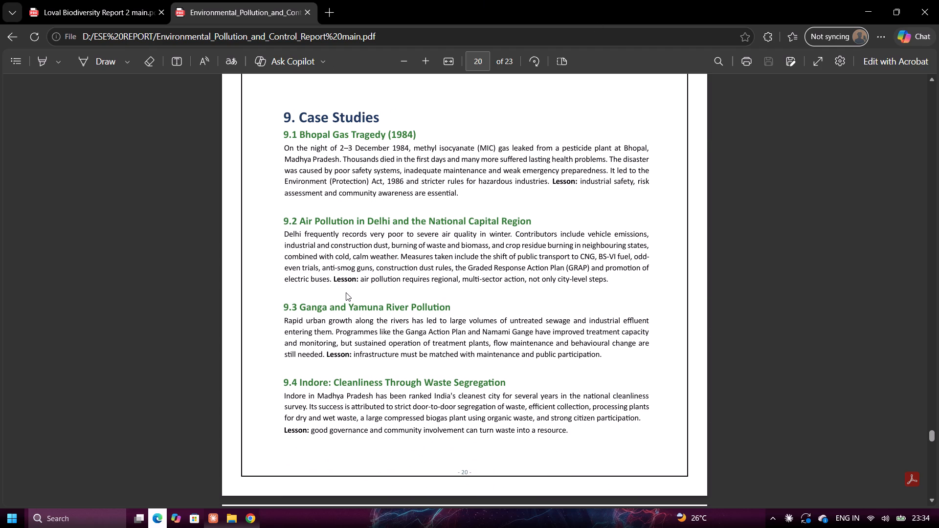
pyautogui.scroll(20, 438, 271)
pyautogui.scroll(10, 438, 271)
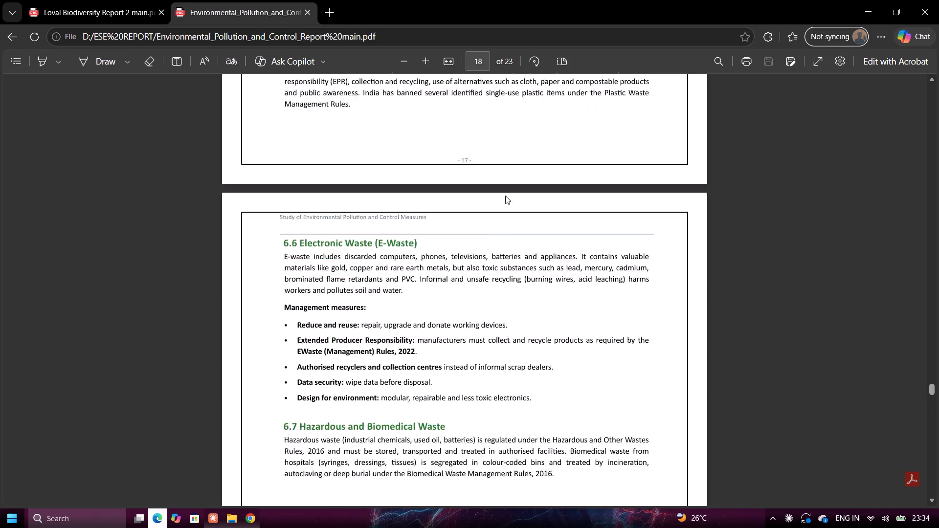
pyautogui.click(938, 0)
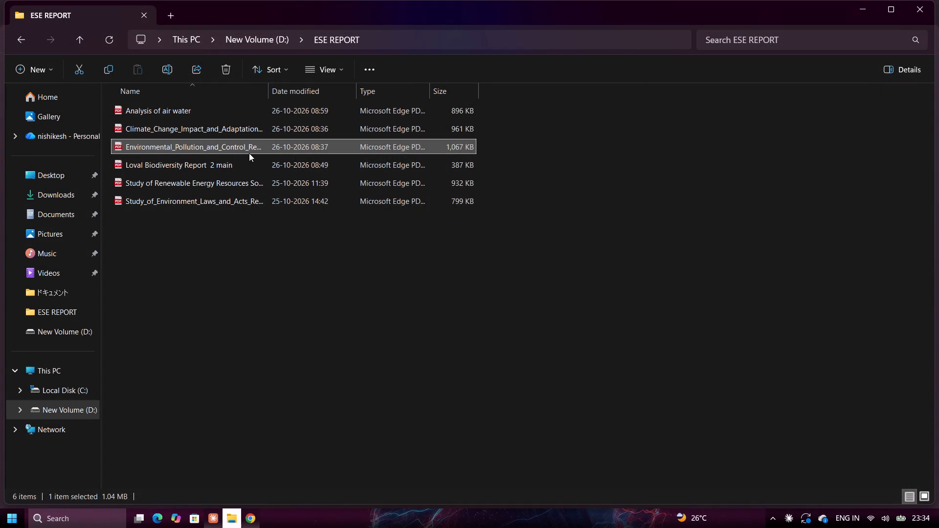
# Open the Study of Renewable Energy Resources report PDF and view its cover page, going back briefly to the ESE REPORT folder.
pyautogui.scroll(-5, 227, 285)
pyautogui.doubleClick(246, 185)
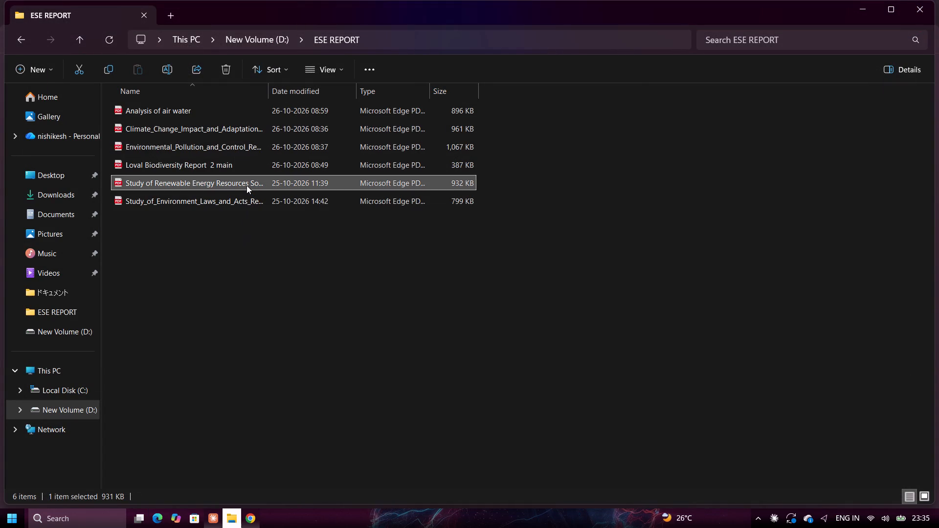
pyautogui.scroll(5, 384, 195)
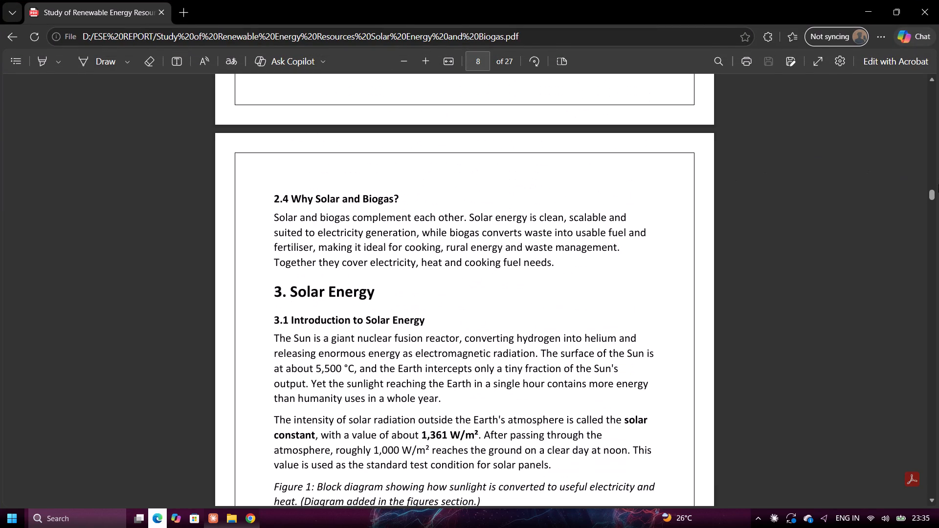
pyautogui.moveTo(927, 193); pyautogui.dragTo(929, 108)
pyautogui.moveTo(934, 191); pyautogui.dragTo(924, 29)
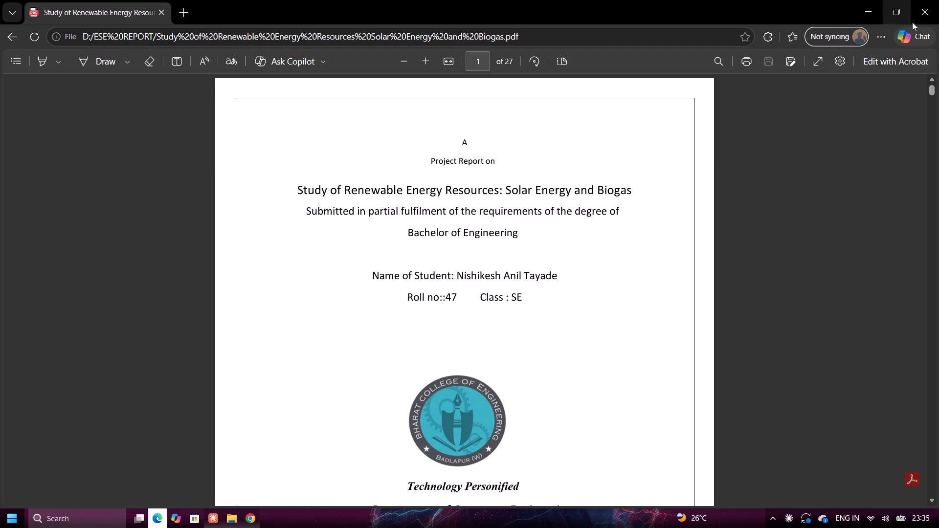
pyautogui.click(235, 512)
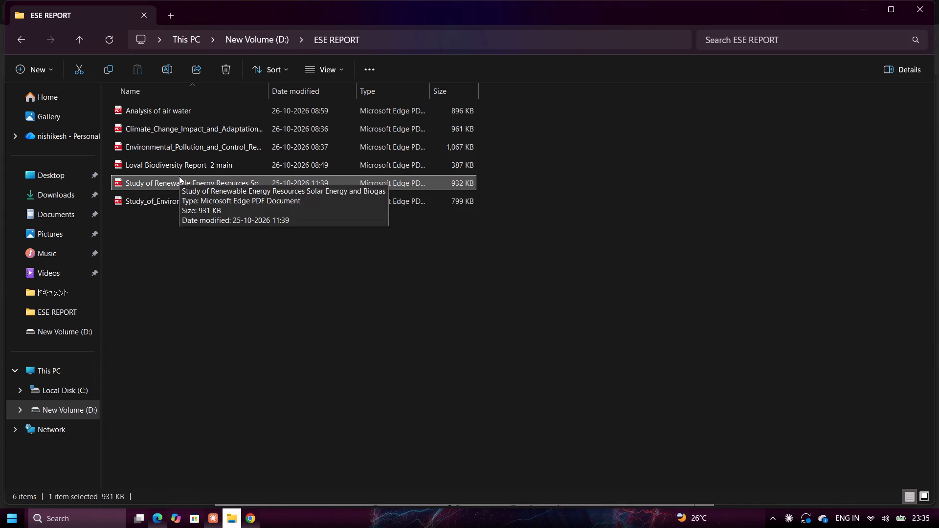
pyautogui.click(246, 147)
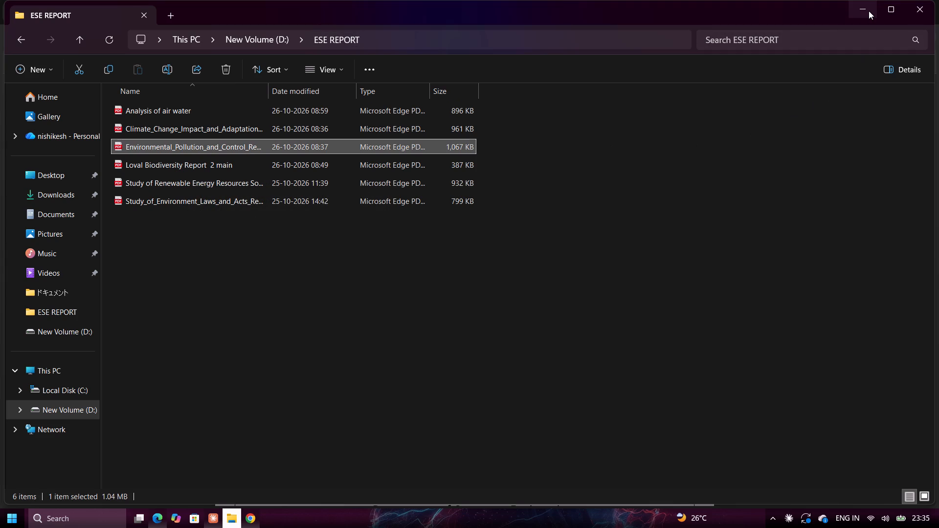
pyautogui.click(869, 11)
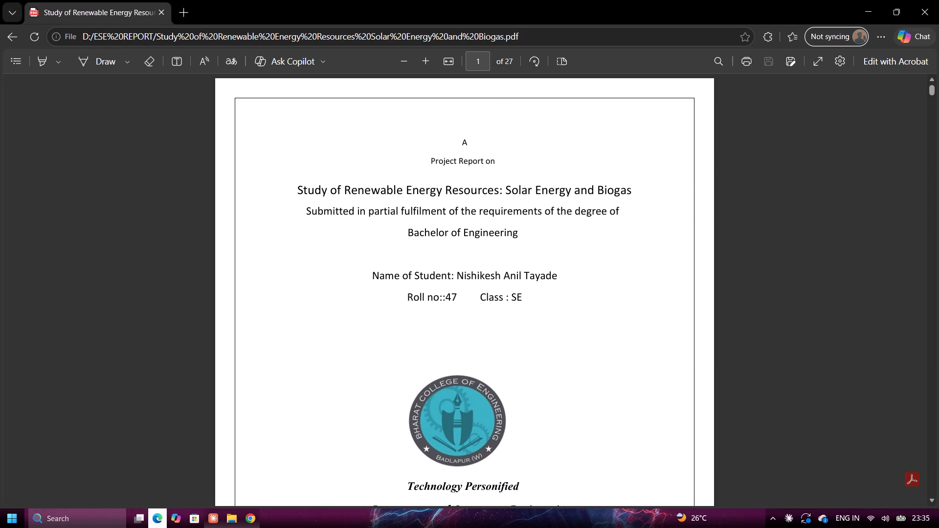
# Launch Word and open Environmental_Pollution_and_Control_Report main from the ESE REPORT folder on New Volume (D:).
pyautogui.click(61, 527)
pyautogui.write('wo')
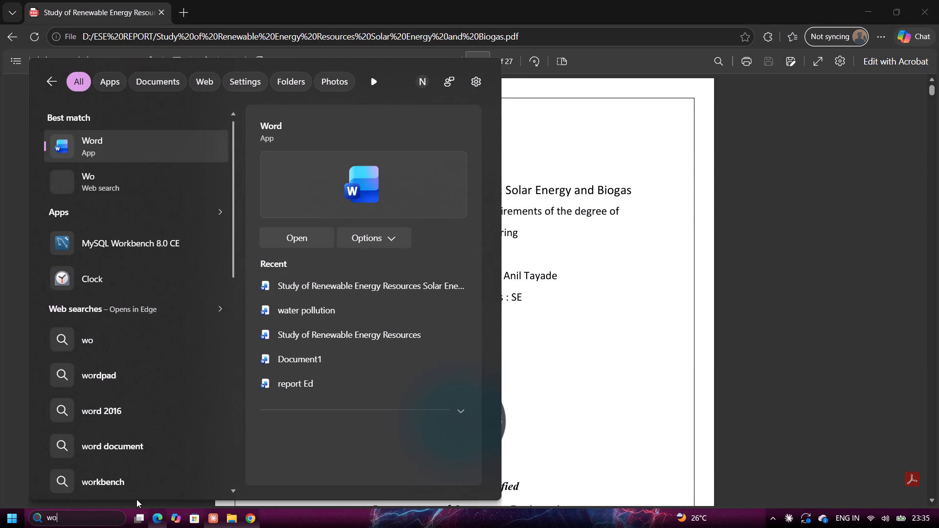
pyautogui.press('Return')
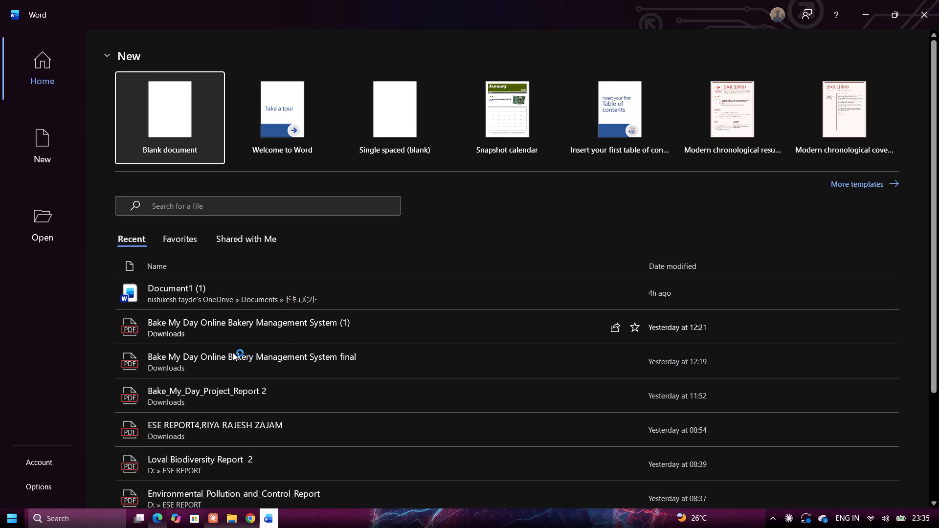
pyautogui.click(57, 233)
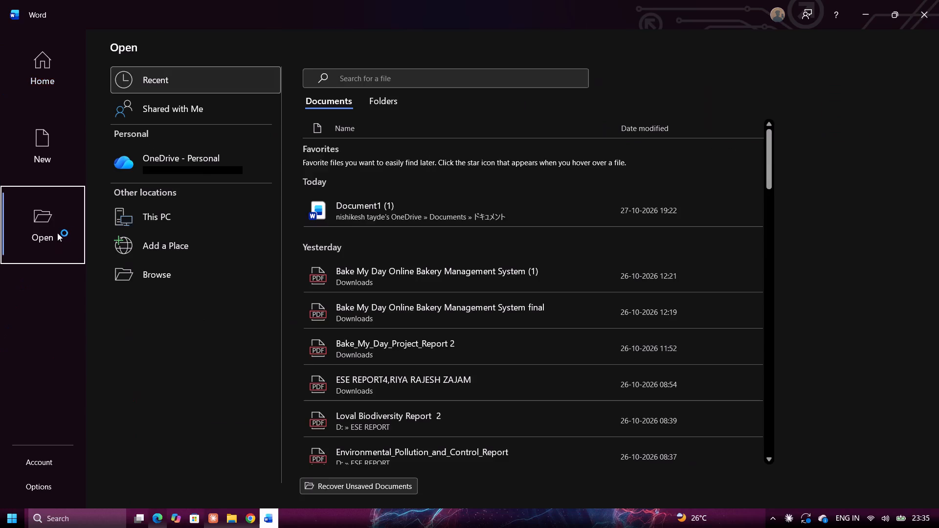
pyautogui.click(151, 277)
pyautogui.click(155, 270)
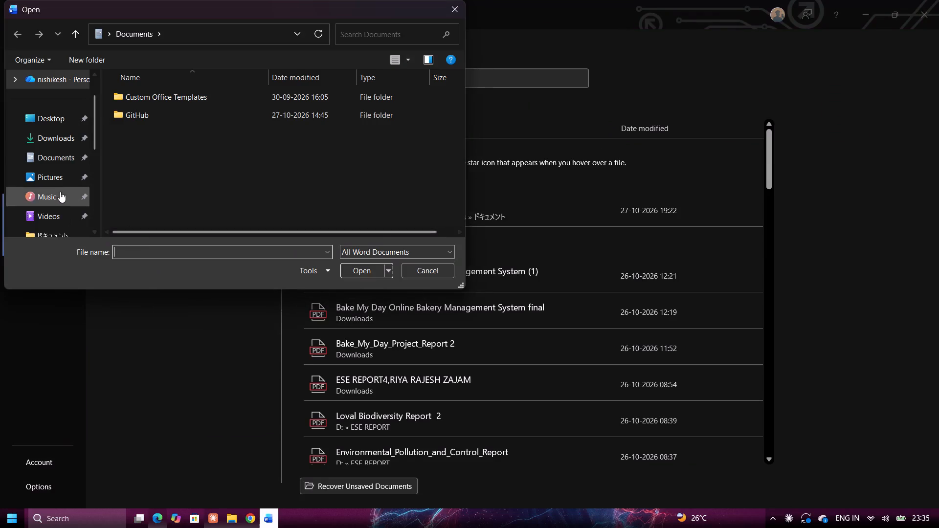
pyautogui.scroll(-8, 59, 190)
pyautogui.click(51, 198)
pyautogui.click(55, 154)
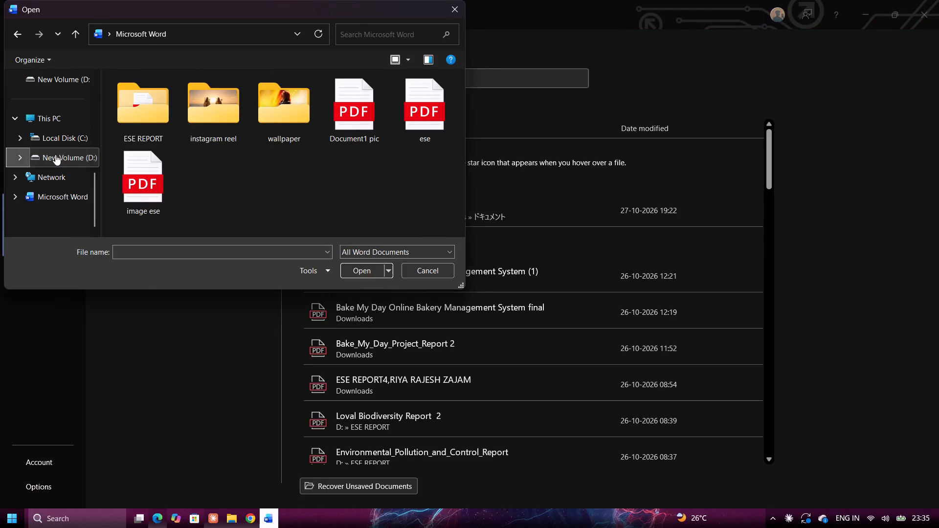
pyautogui.doubleClick(161, 107)
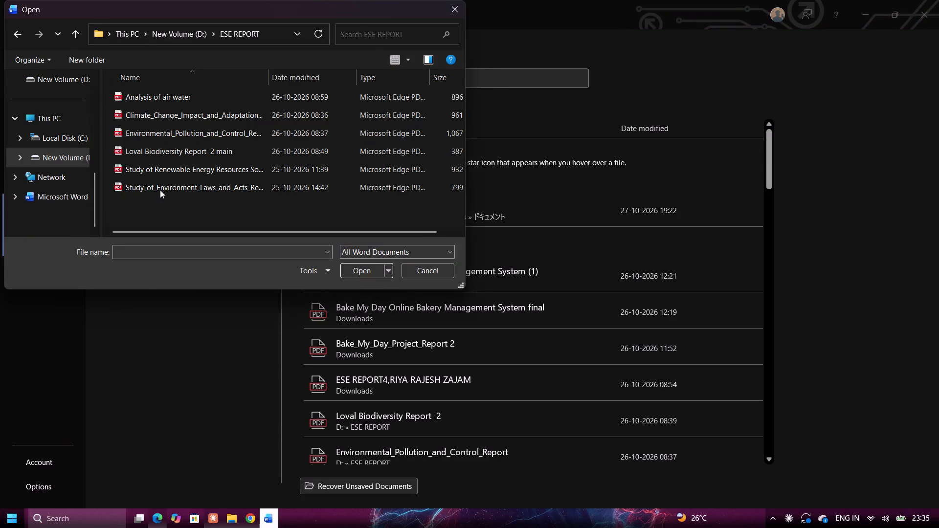
pyautogui.click(174, 126)
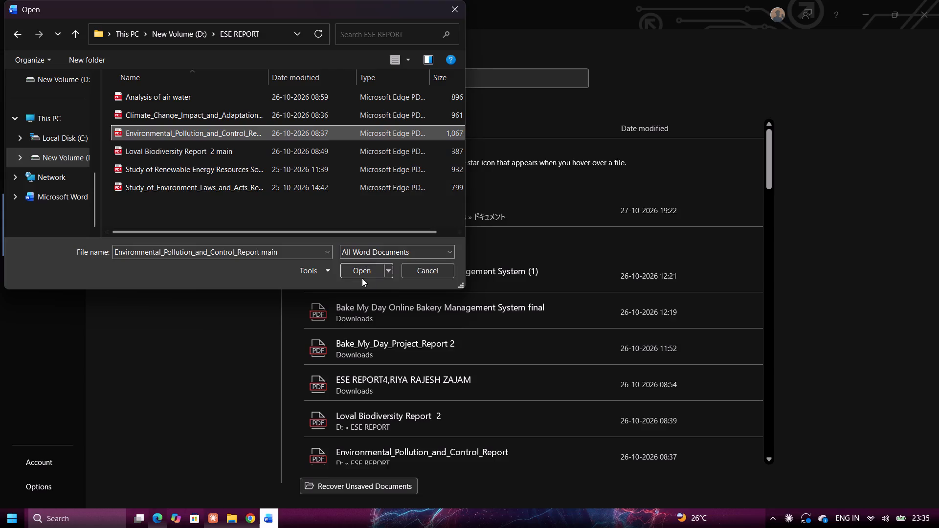
pyautogui.click(360, 273)
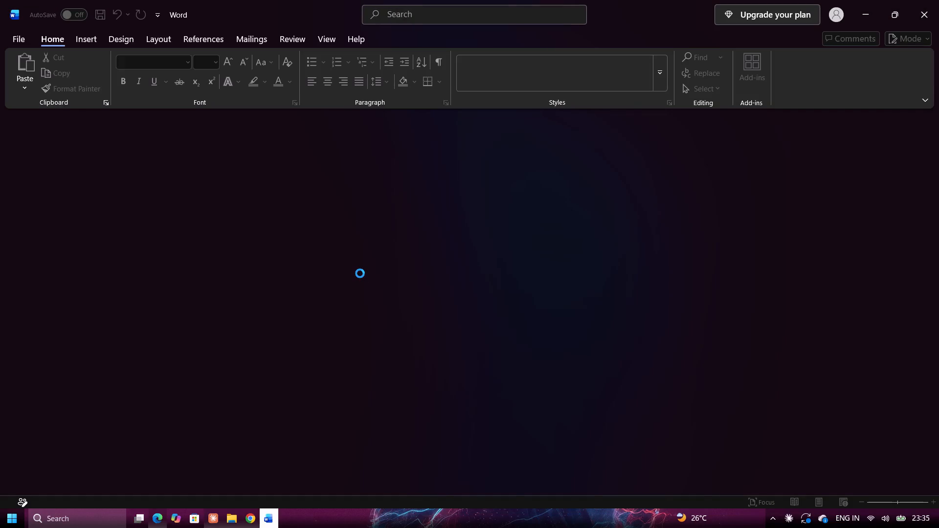
# Examine the cover page of the Environmental Pollution and Control report, from the title to the college logo.
pyautogui.scroll(-2, 365, 275)
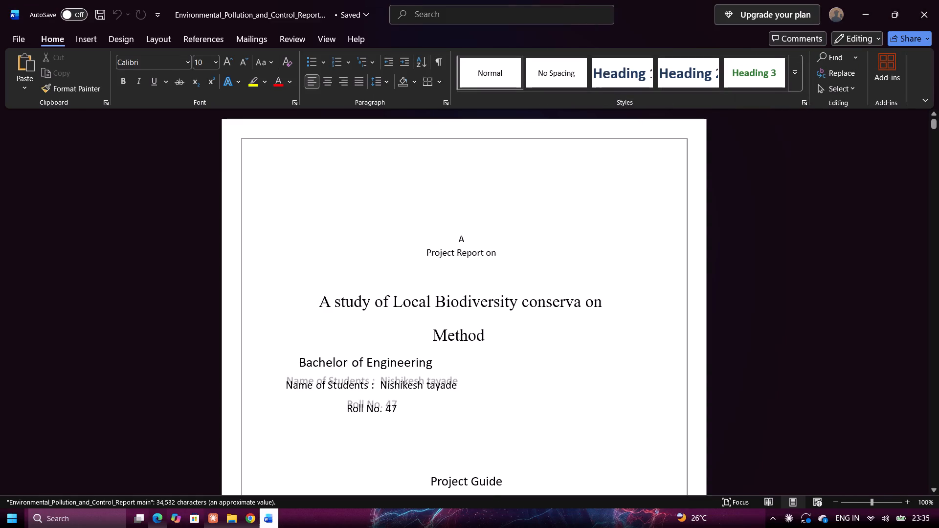
pyautogui.scroll(-2, 365, 275)
pyautogui.scroll(1, 366, 275)
pyautogui.scroll(-11, 366, 275)
pyautogui.scroll(11, 366, 275)
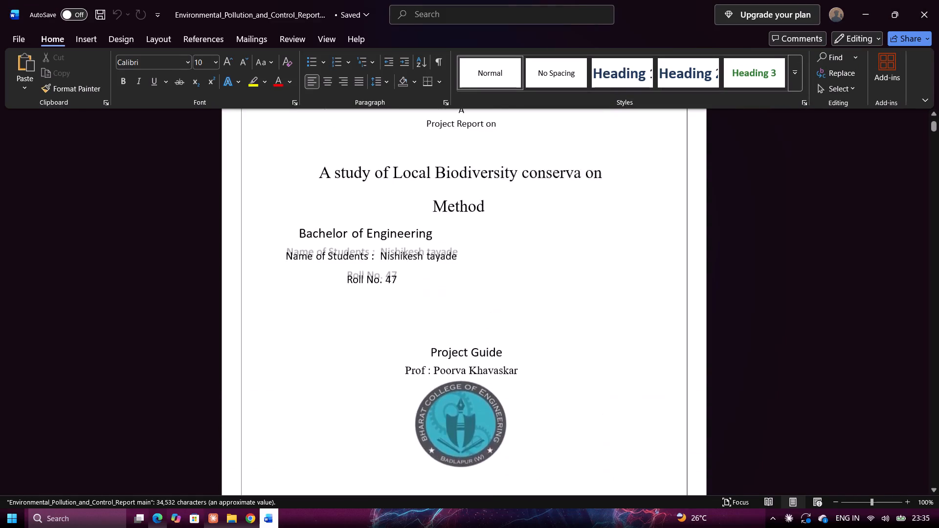
pyautogui.scroll(-1, 412, 272)
pyautogui.scroll(2, 412, 272)
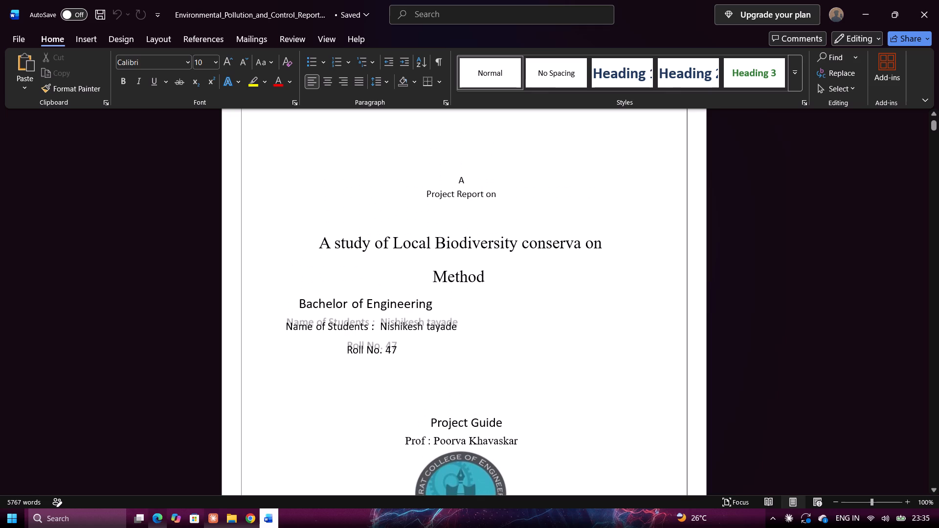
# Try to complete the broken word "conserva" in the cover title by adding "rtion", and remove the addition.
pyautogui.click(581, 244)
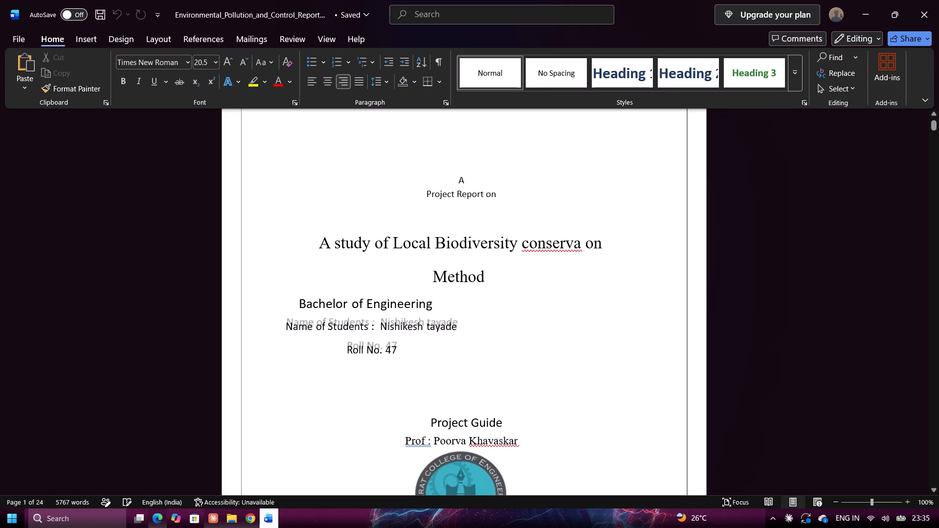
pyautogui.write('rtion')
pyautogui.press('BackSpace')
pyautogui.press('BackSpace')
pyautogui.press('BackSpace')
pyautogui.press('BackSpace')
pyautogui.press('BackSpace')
# Delete the entire first line of the cover title, "A study of Local Biodiversity conserva on", leaving the "Method" line.
pyautogui.press('BackSpace')
pyautogui.press('BackSpace')
pyautogui.press('BackSpace')
pyautogui.press('BackSpace')
pyautogui.press('BackSpace')
pyautogui.press('BackSpace')
pyautogui.press('BackSpace')
pyautogui.press('BackSpace')
pyautogui.press('BackSpace')
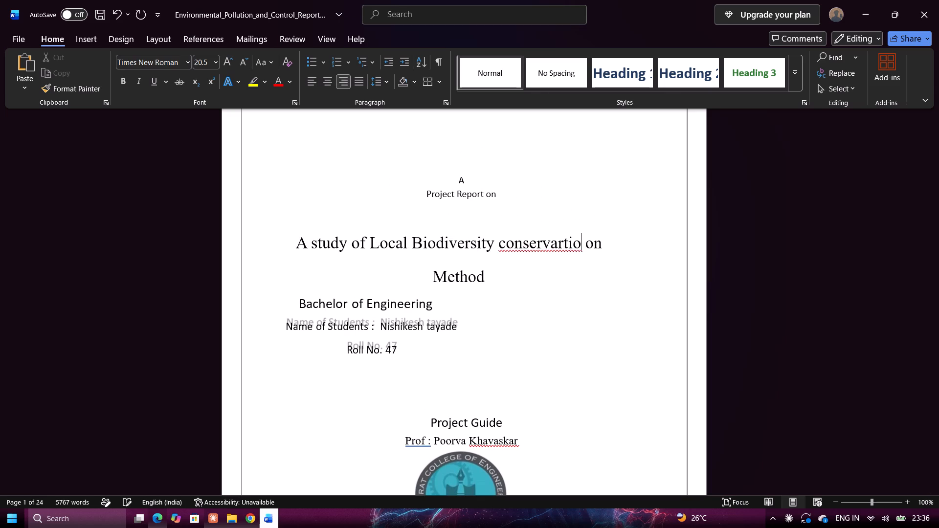
pyautogui.press('Right')
pyautogui.press('Right')
pyautogui.press('Right')
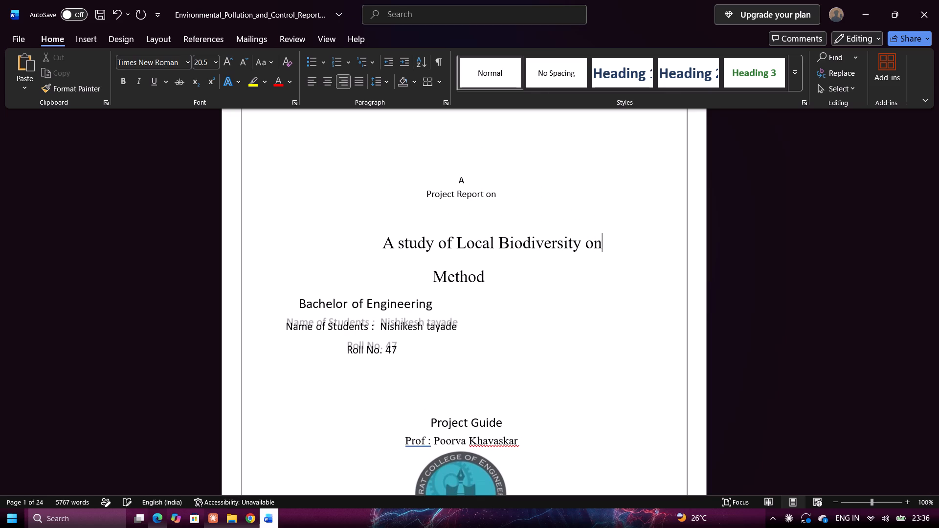
pyautogui.press('BackSpace')
pyautogui.press('BackSpace')
pyautogui.press('BackSpace')
pyautogui.press('BackSpace')
pyautogui.press('BackSpace')
pyautogui.press('BackSpace')
pyautogui.press('BackSpace')
pyautogui.press('BackSpace')
pyautogui.press('BackSpace')
pyautogui.press('BackSpace')
pyautogui.press('BackSpace')
pyautogui.press('BackSpace')
pyautogui.press('BackSpace')
pyautogui.press('BackSpace')
pyautogui.press('BackSpace')
pyautogui.press('BackSpace')
pyautogui.press('BackSpace')
pyautogui.press('BackSpace')
pyautogui.press('BackSpace')
pyautogui.press('BackSpace')
pyautogui.press('BackSpace')
pyautogui.press('BackSpace')
pyautogui.press('BackSpace')
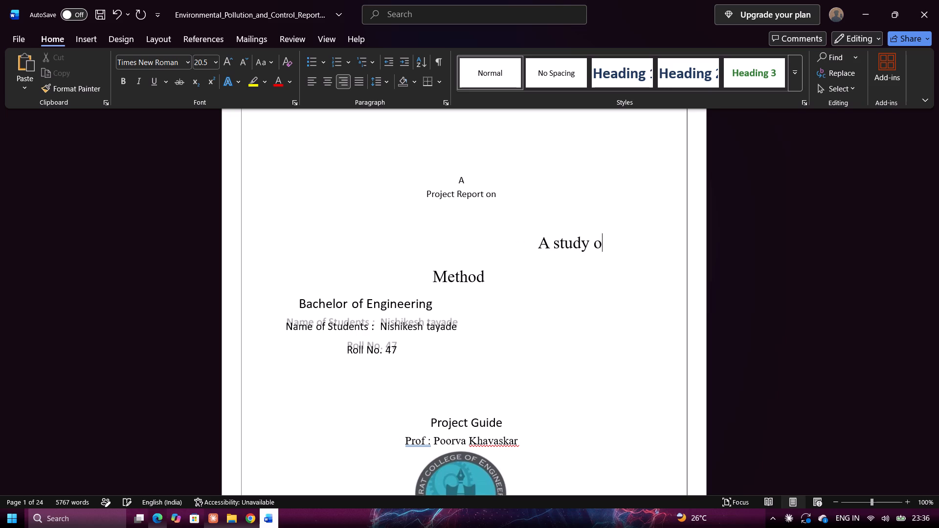
pyautogui.press('BackSpace')
pyautogui.press('BackSpace')
pyautogui.press('BackSpace')
pyautogui.press('BackSpace')
pyautogui.press('BackSpace')
pyautogui.press('BackSpace')
pyautogui.press('BackSpace')
pyautogui.press('BackSpace')
pyautogui.press('BackSpace')
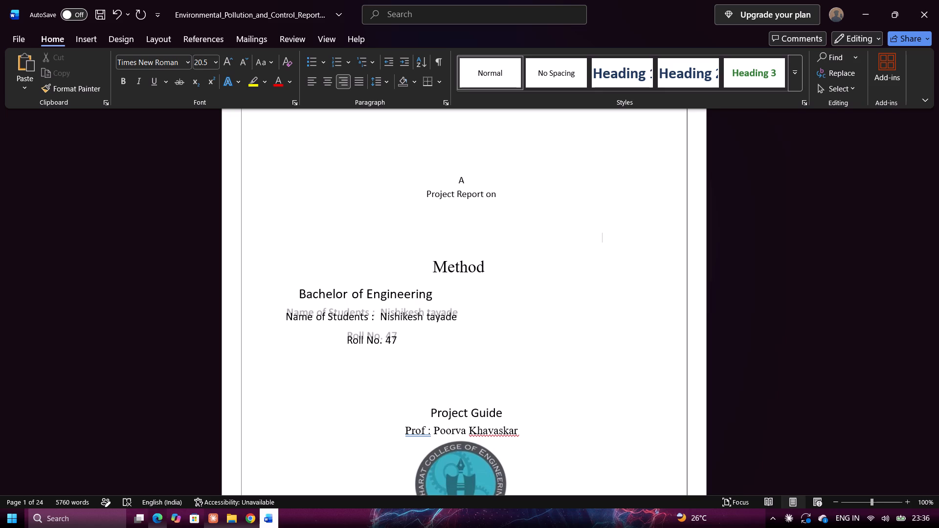
# Enter "STUDY OF ENVIRONMENTAL POLLUTION" as the first line of the cover title.
pyautogui.write('ST')
pyautogui.write('UDY')
pyautogui.press('space')
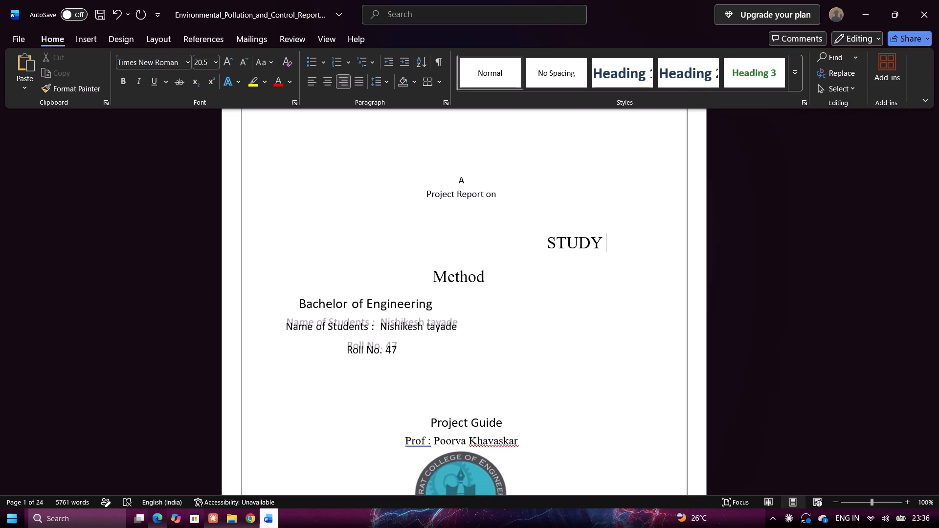
pyautogui.write('OF E')
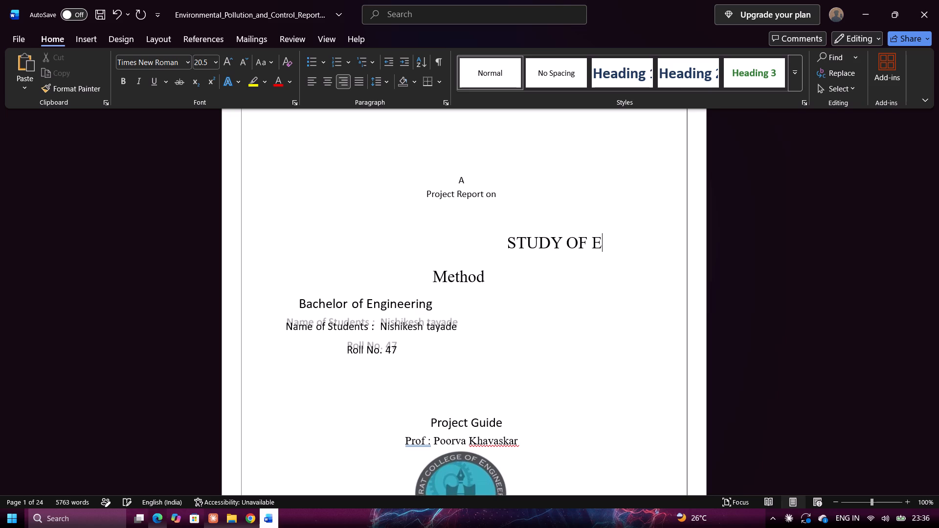
pyautogui.write('NVIR')
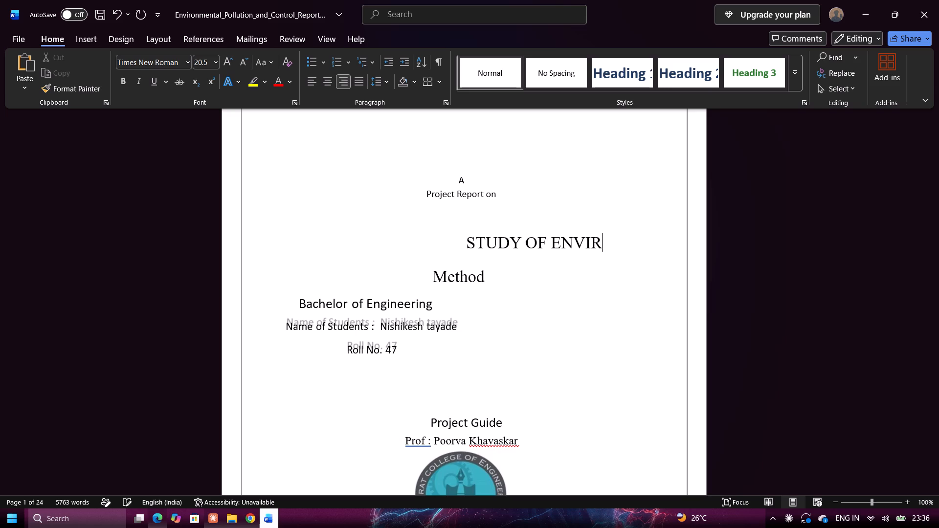
pyautogui.write('ONM')
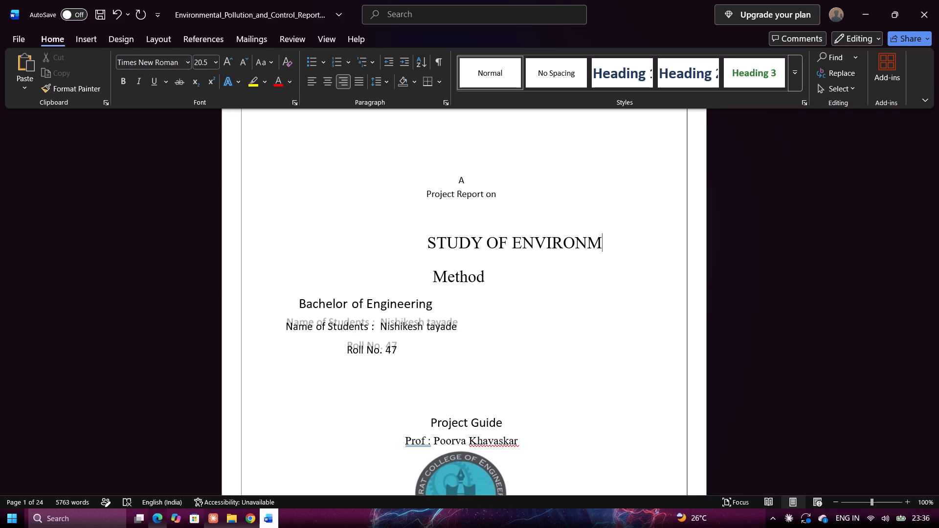
pyautogui.press('BackSpace')
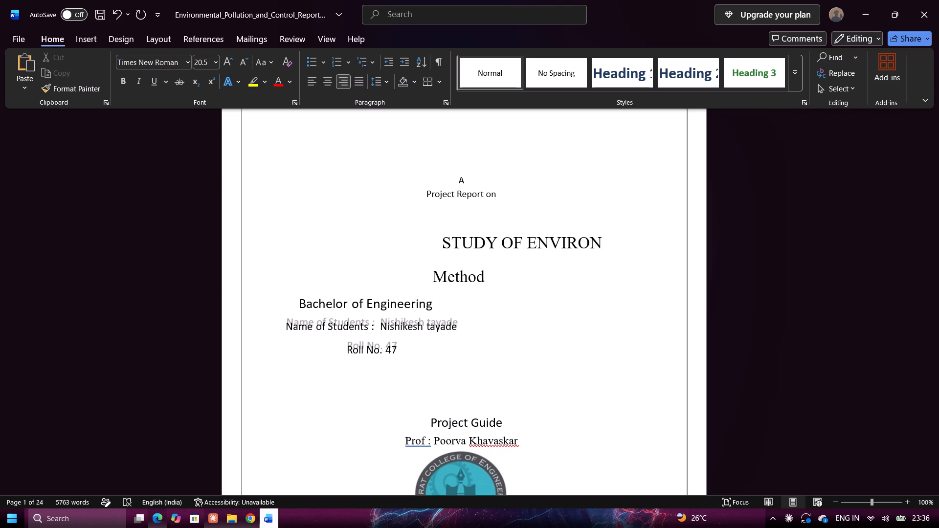
pyautogui.write('MENT')
pyautogui.press('space')
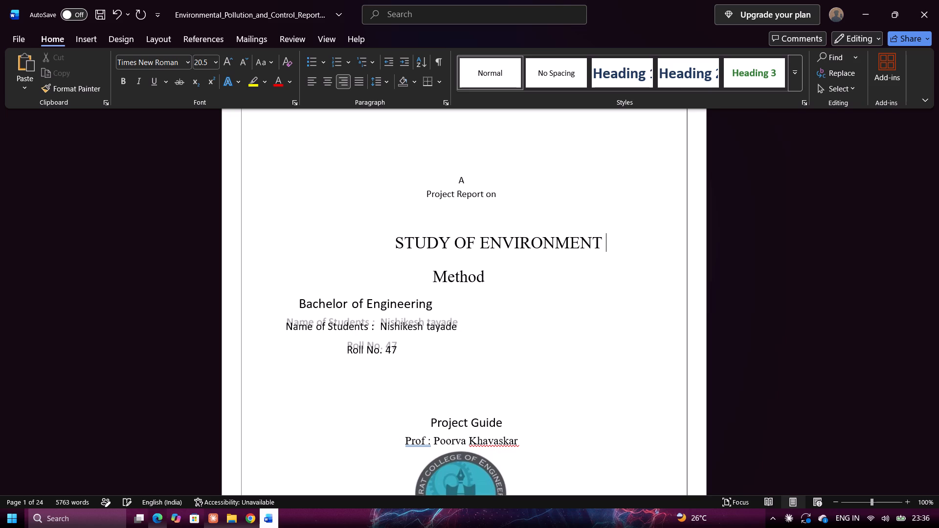
pyautogui.press('BackSpace')
pyautogui.write('AL')
pyautogui.press('space')
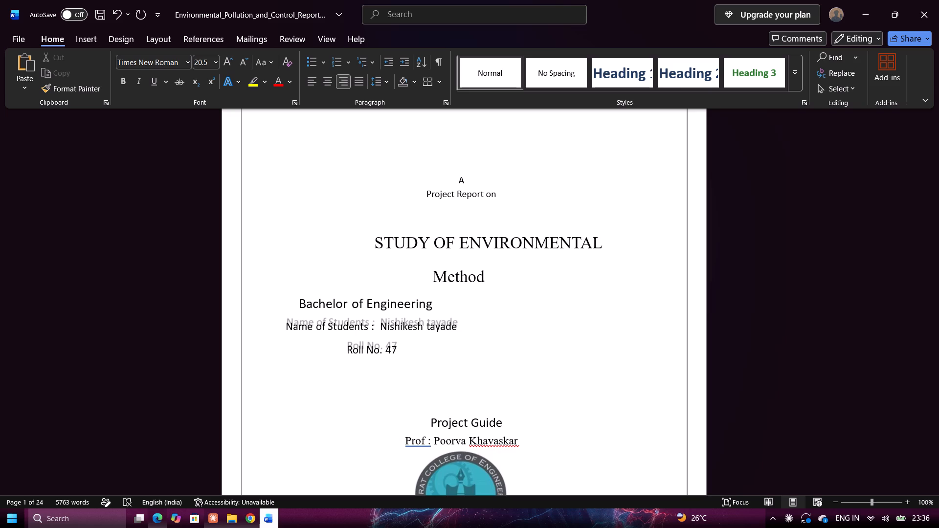
pyautogui.write('POLL')
pyautogui.write('UTION')
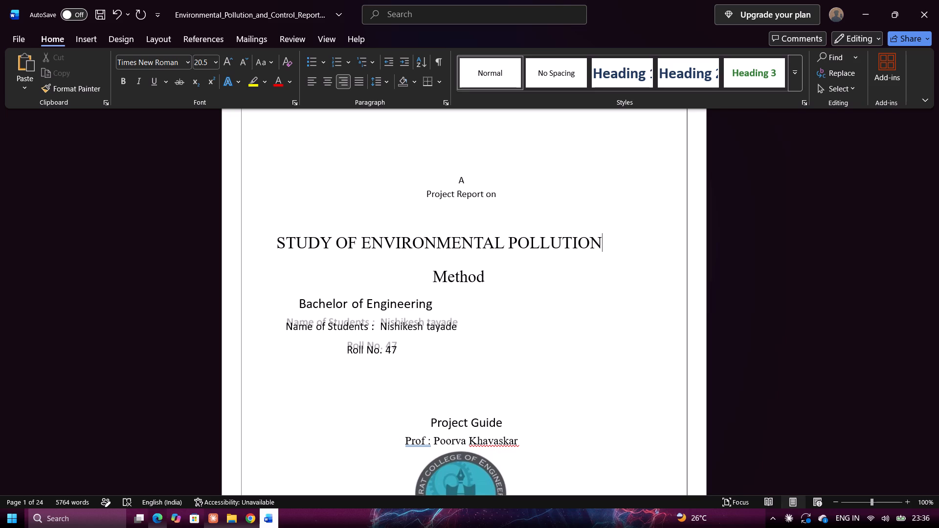
# Add a second cover title line reading "AND CONTROL MEASURE" below "STUDY OF ENVIRONMENTAL POLLUTION".
pyautogui.press('Return')
pyautogui.write('AND')
pyautogui.press('space')
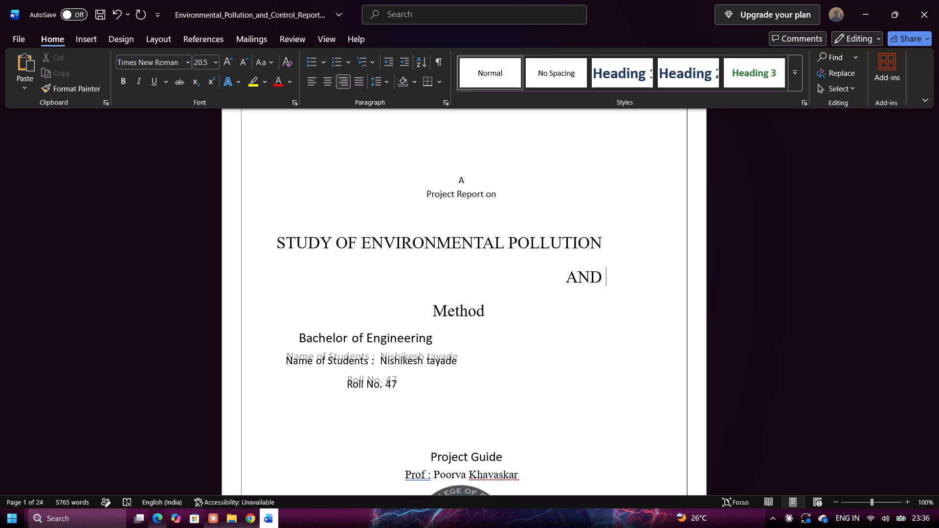
pyautogui.write('CONTROL')
pyautogui.press('space')
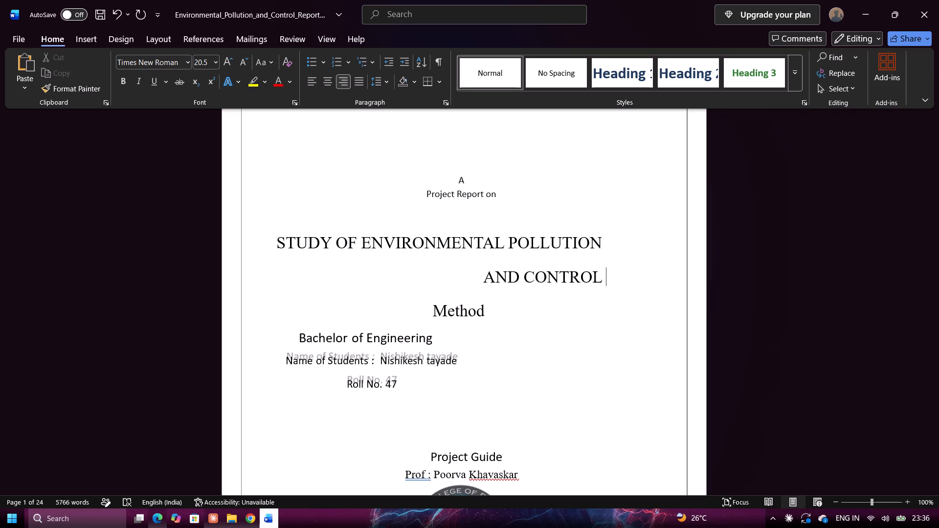
pyautogui.press('m')
pyautogui.write('EA')
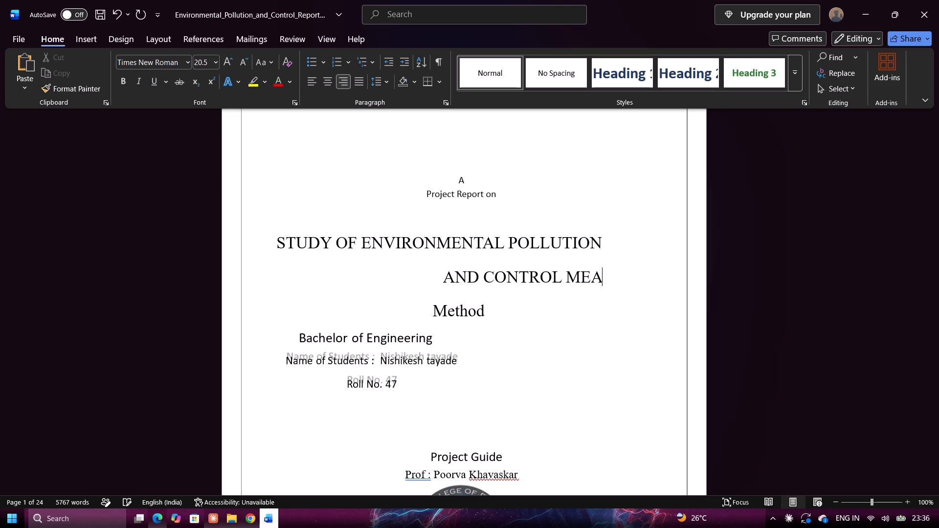
pyautogui.write('SURE')
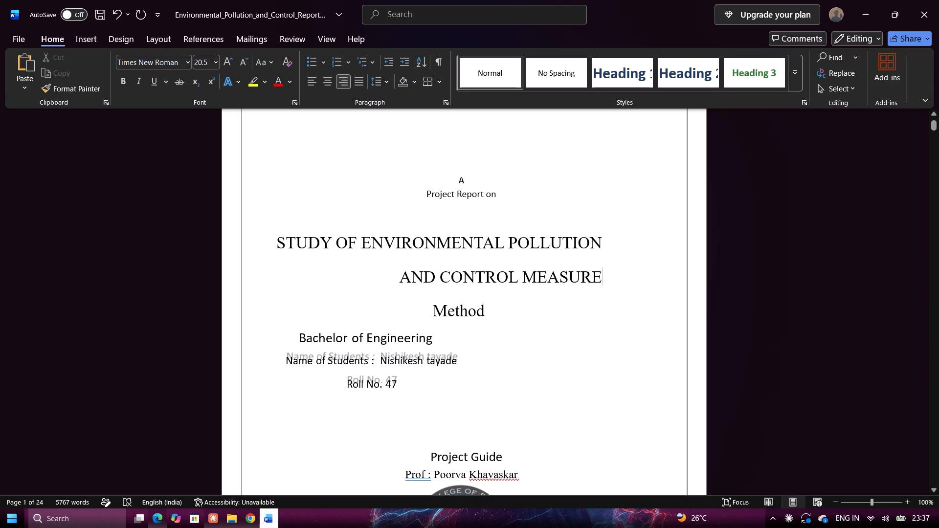
# Delete the leftover "Method" line from the cover title together with its empty line.
pyautogui.moveTo(483, 311); pyautogui.dragTo(428, 308)
pyautogui.press('BackSpace')
pyautogui.press('BackSpace')
pyautogui.press('BackSpace')
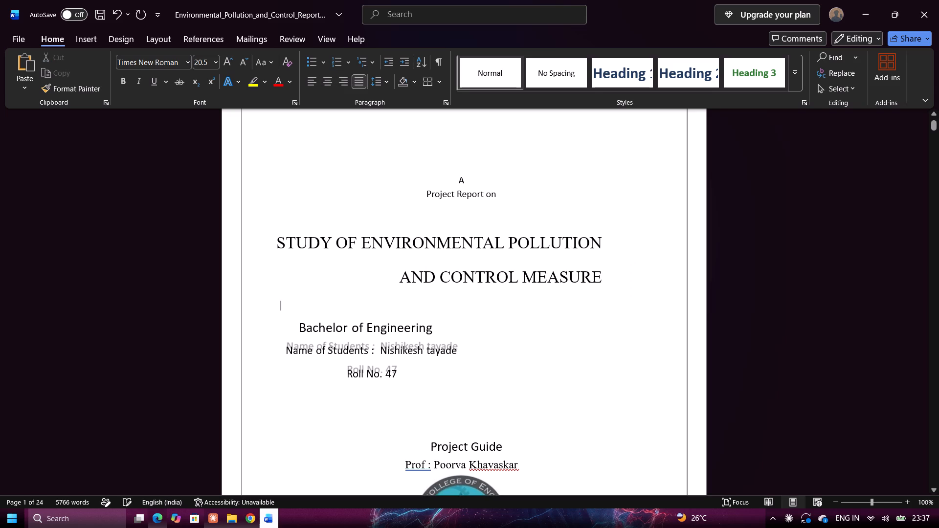
pyautogui.press('BackSpace')
pyautogui.press('BackSpace')
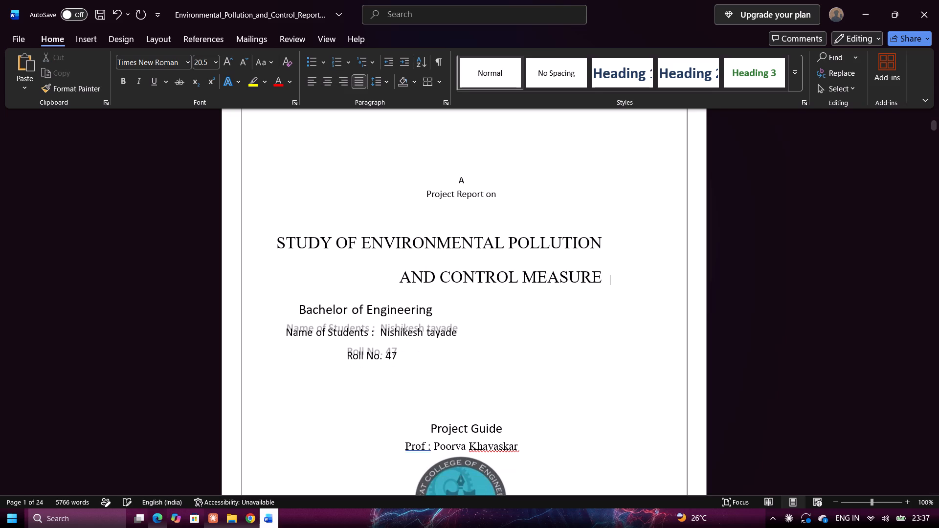
# Centre both lines of the cover title.
pyautogui.moveTo(273, 242); pyautogui.dragTo(524, 278)
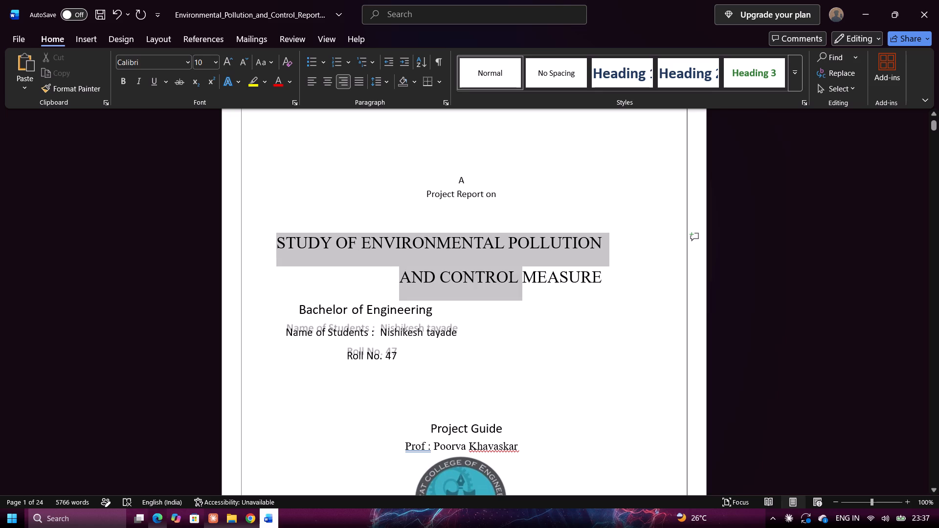
pyautogui.moveTo(524, 278); pyautogui.dragTo(599, 272)
pyautogui.click(328, 86)
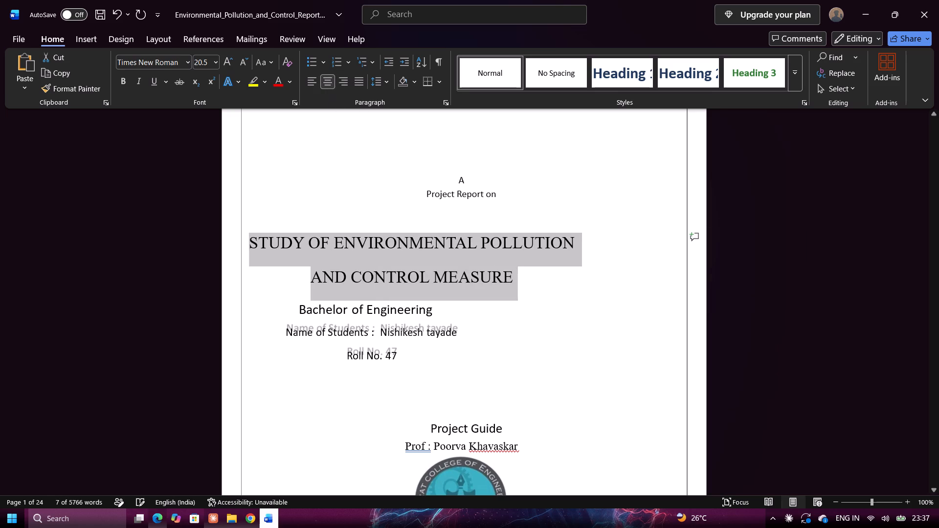
# Shift the first cover title line, "STUDY OF ENVIRONMENTAL POLLUTION", toward the page centre with leading spaces.
pyautogui.click(275, 251)
pyautogui.click(253, 246)
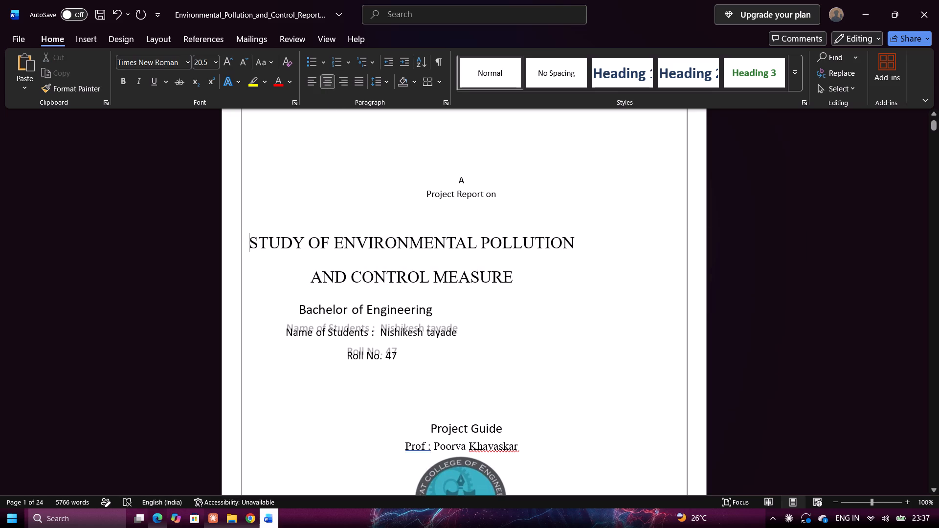
pyautogui.press('space')
pyautogui.press('space')
pyautogui.press('space')
pyautogui.press('space')
pyautogui.press('space')
pyautogui.press('space')
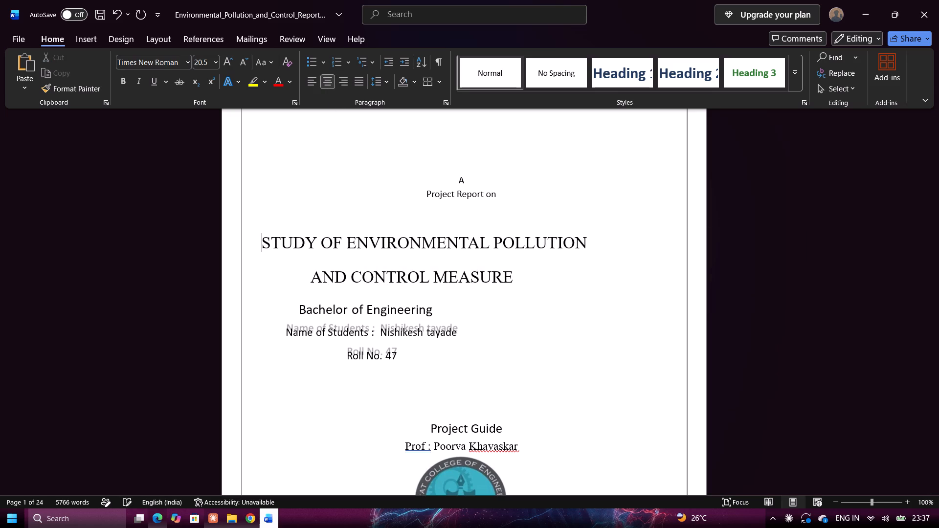
pyautogui.press('space')
pyautogui.press('space')
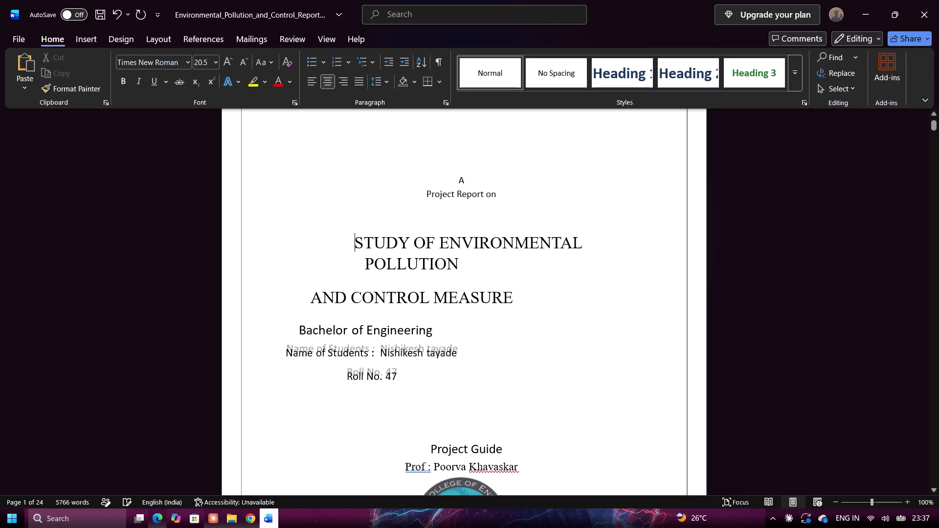
# Move the word "POLLUTION" into the second title line so it reads "AND POLLUTION CONTROL MEASURE".
pyautogui.click(360, 267)
pyautogui.moveTo(365, 266); pyautogui.dragTo(478, 261)
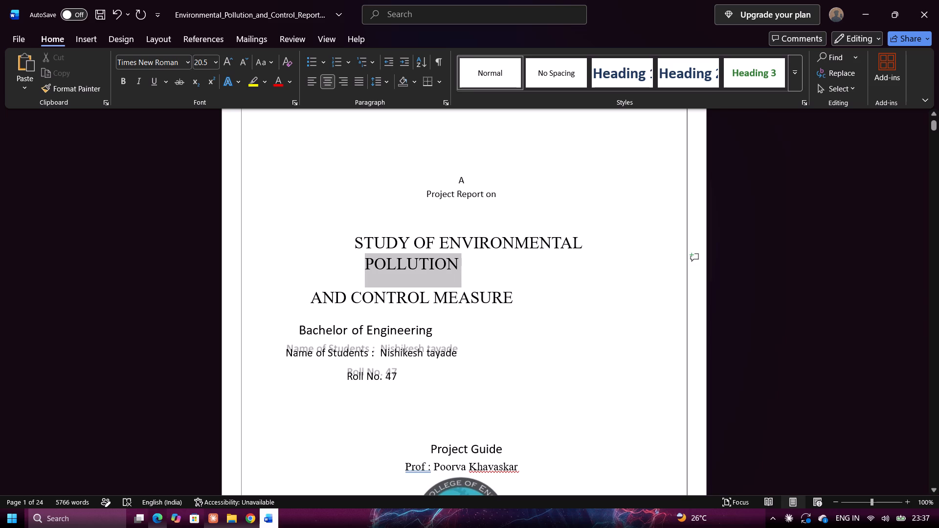
pyautogui.moveTo(478, 261); pyautogui.dragTo(492, 261)
pyautogui.moveTo(304, 286); pyautogui.dragTo(392, 293)
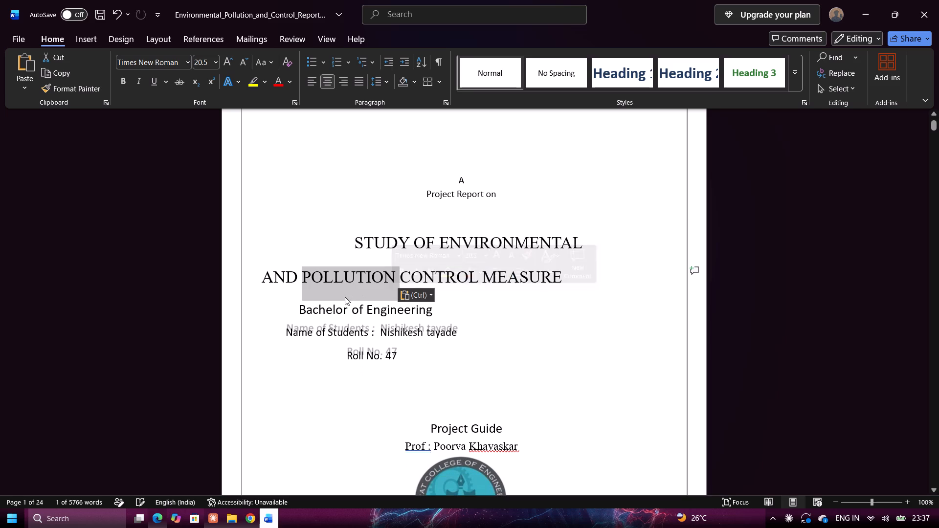
pyautogui.click(305, 254)
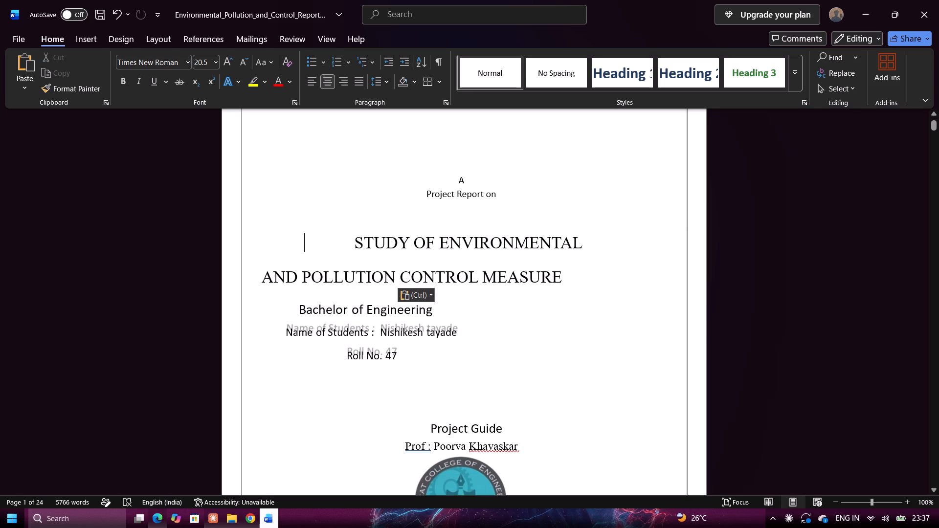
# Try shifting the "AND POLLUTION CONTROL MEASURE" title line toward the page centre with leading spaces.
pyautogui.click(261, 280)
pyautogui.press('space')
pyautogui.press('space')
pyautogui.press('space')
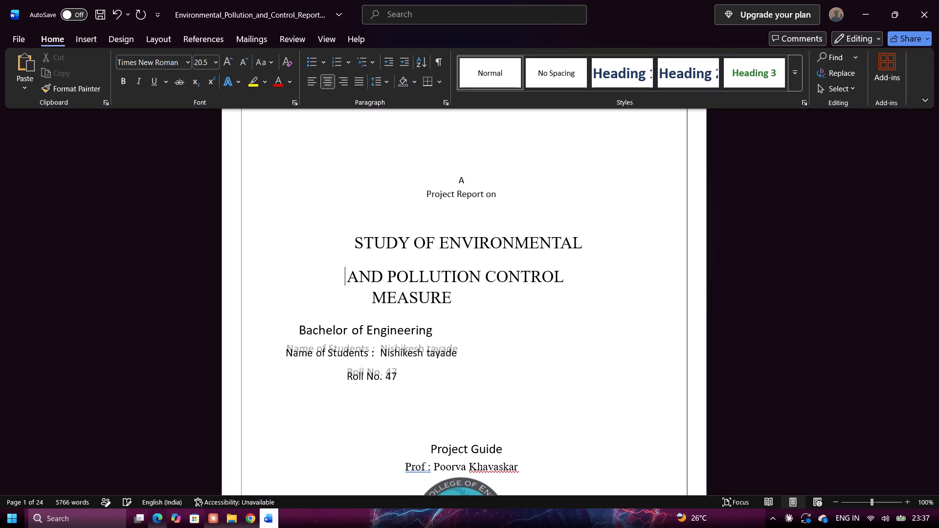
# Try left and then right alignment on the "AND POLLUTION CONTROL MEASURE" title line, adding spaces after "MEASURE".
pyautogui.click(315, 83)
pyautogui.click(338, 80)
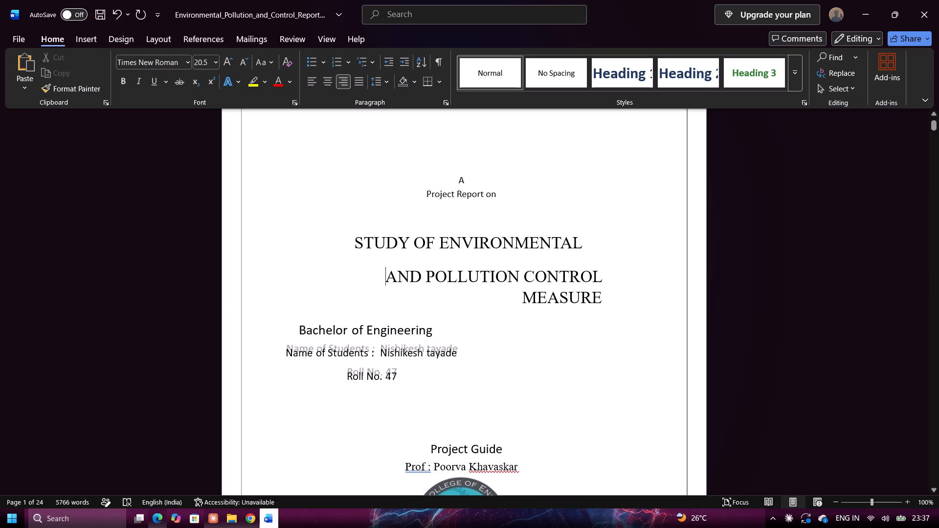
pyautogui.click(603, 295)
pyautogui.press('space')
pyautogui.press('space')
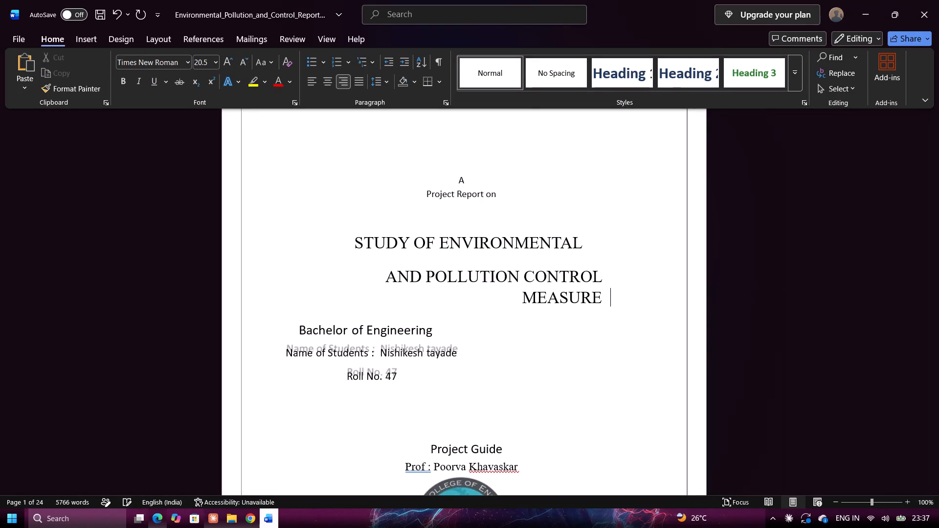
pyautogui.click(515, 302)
# Shift the "STUDY OF ENVIRONMENTAL" title line further across the page with more leading spaces.
pyautogui.click(356, 239)
pyautogui.press('space')
pyautogui.press('space')
pyautogui.press('space')
pyautogui.press('space')
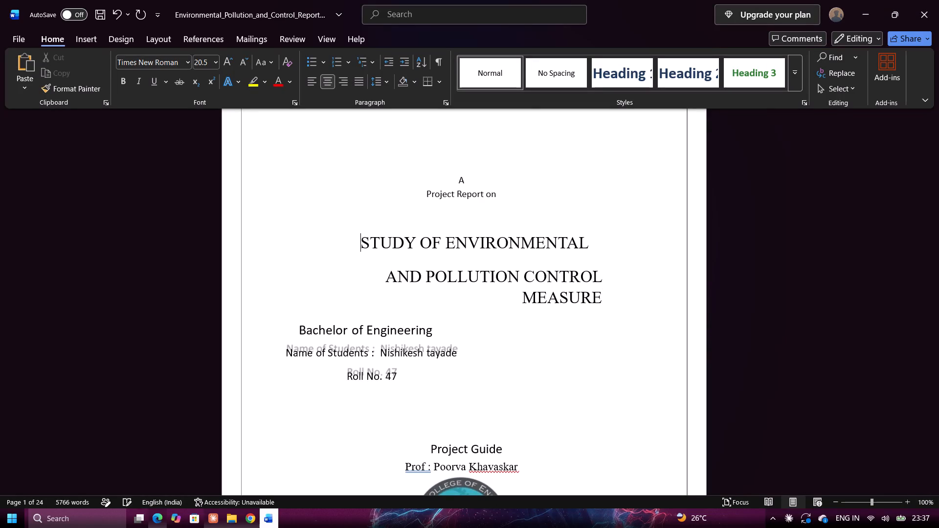
pyautogui.press('space')
pyautogui.press('space')
pyautogui.press('space')
pyautogui.press('space')
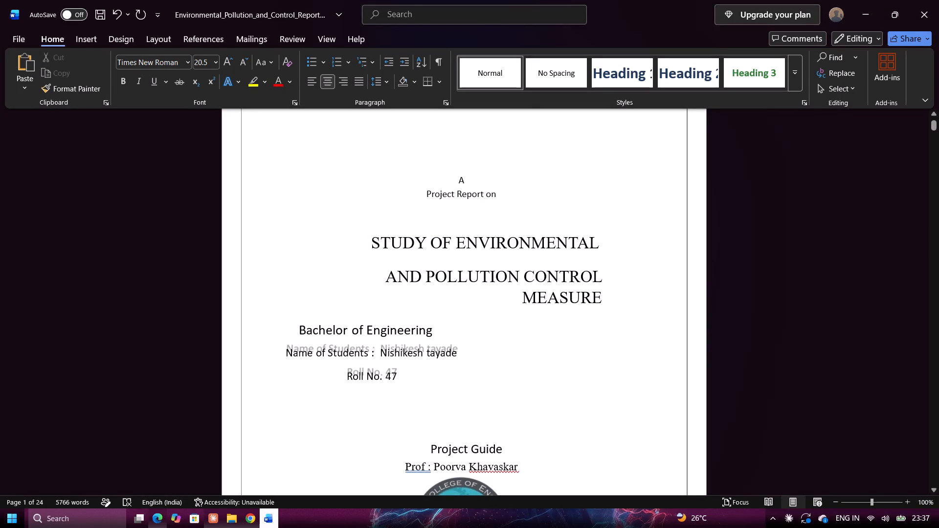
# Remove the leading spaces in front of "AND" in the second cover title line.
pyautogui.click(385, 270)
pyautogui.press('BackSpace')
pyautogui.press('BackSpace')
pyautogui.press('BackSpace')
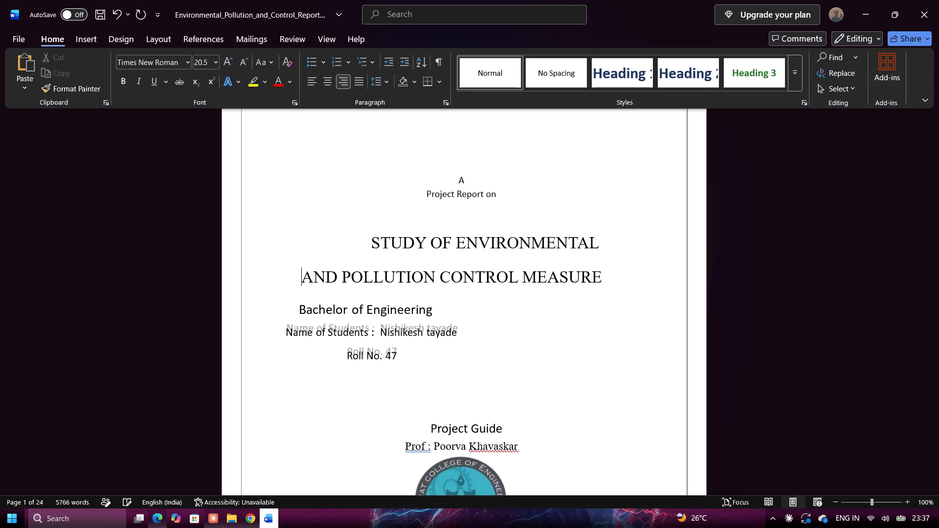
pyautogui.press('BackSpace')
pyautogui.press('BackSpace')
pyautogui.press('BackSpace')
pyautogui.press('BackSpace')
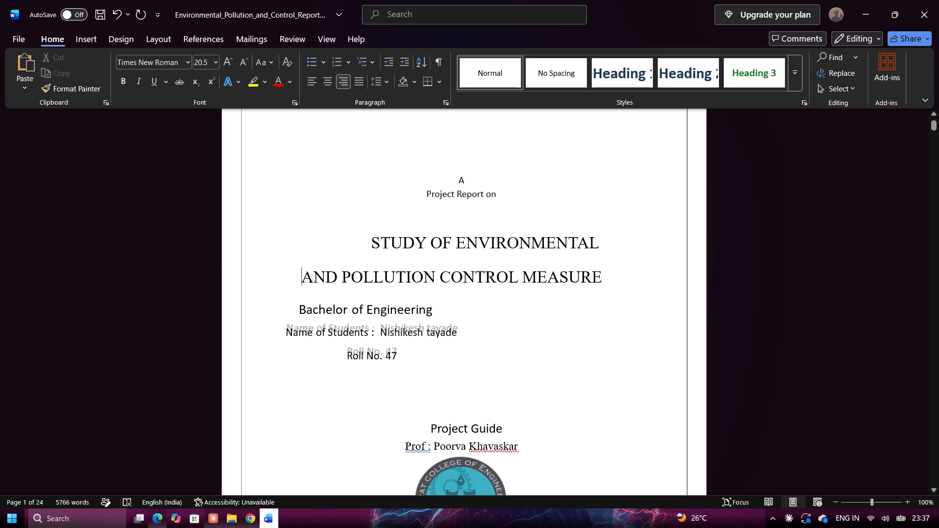
# Turn on mirror indents for the "Project Report on" line and both cover title lines.
pyautogui.moveTo(372, 229); pyautogui.dragTo(575, 282)
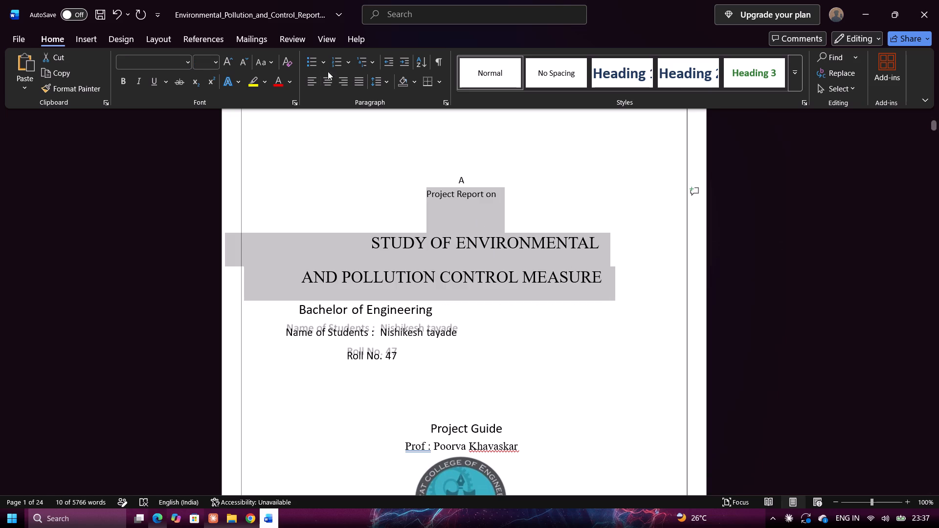
pyautogui.click(390, 83)
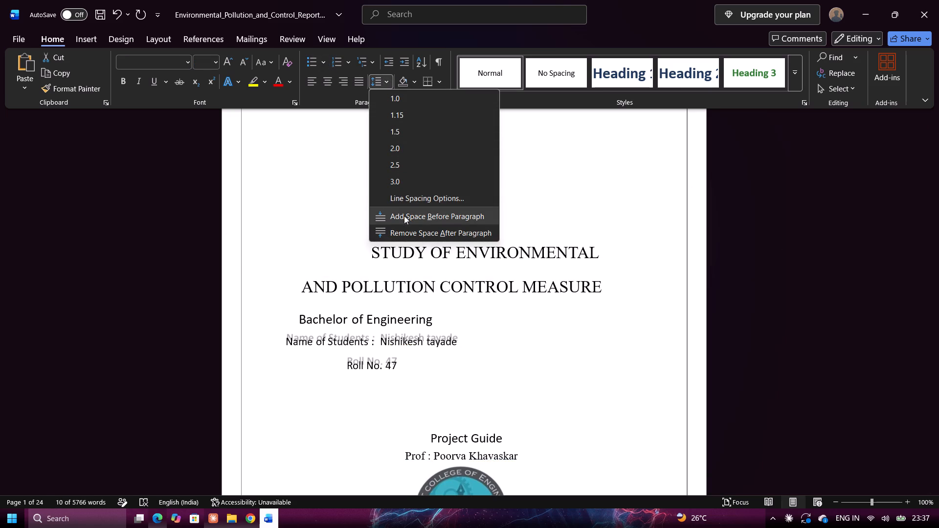
pyautogui.click(406, 201)
pyautogui.click(347, 225)
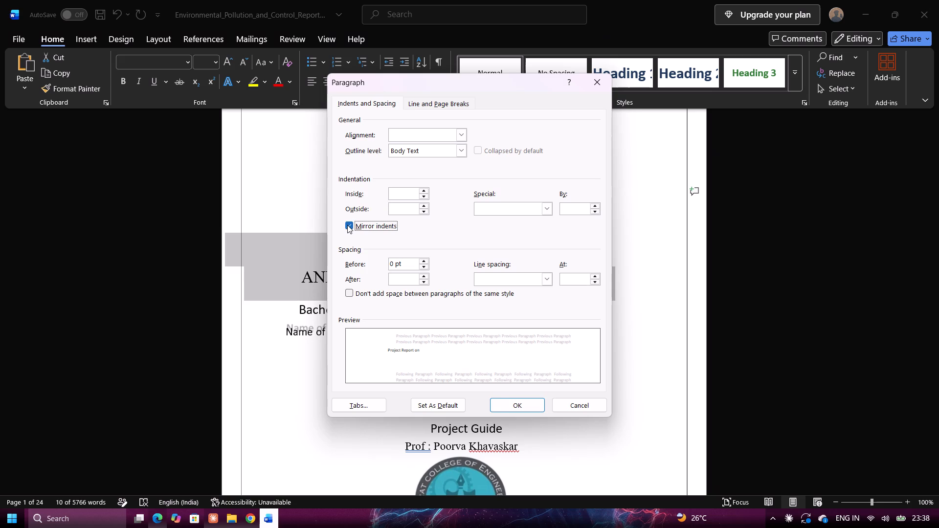
pyautogui.click(503, 405)
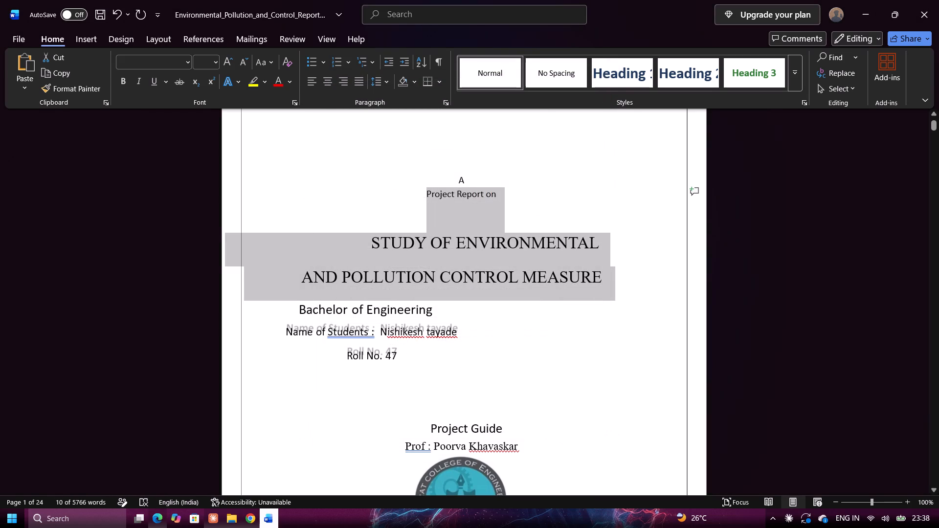
pyautogui.click(547, 268)
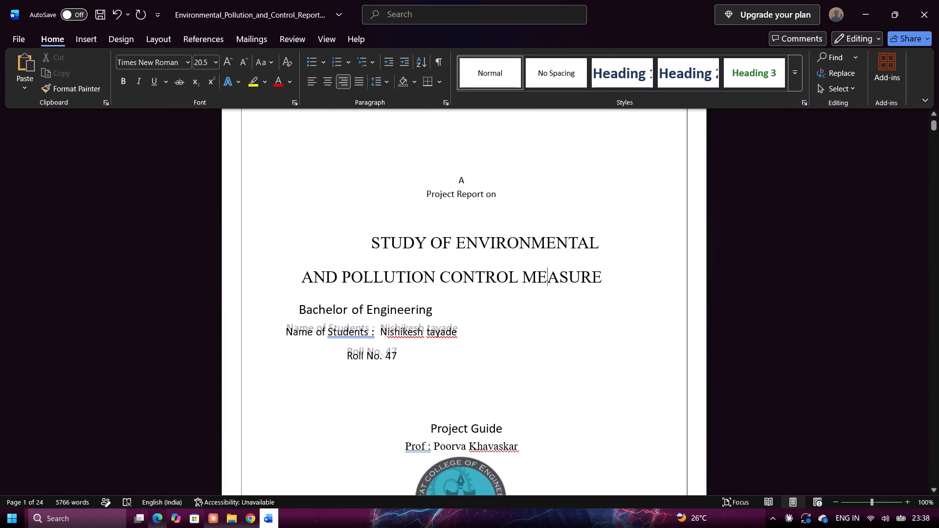
# Centre the "AND POLLUTION CONTROL MEASURE" title line.
pyautogui.moveTo(296, 277); pyautogui.dragTo(582, 271)
pyautogui.click(328, 82)
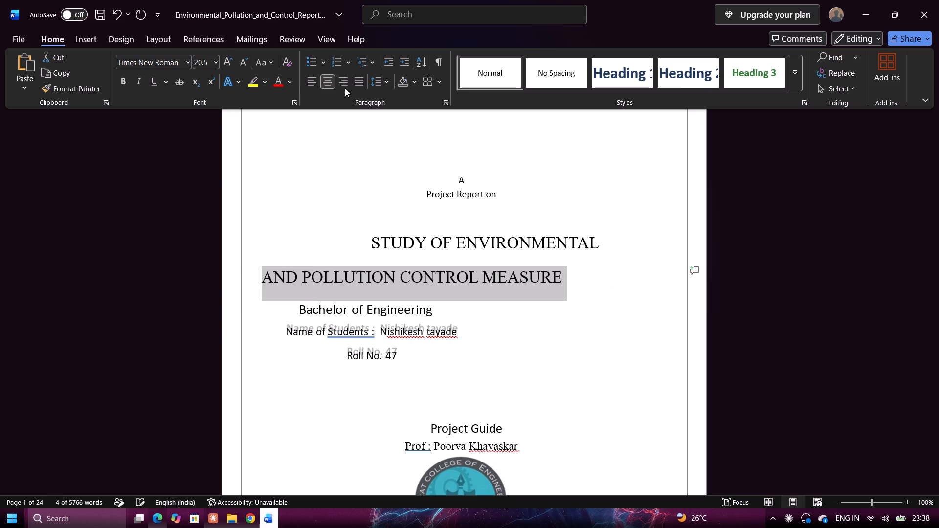
pyautogui.click(608, 293)
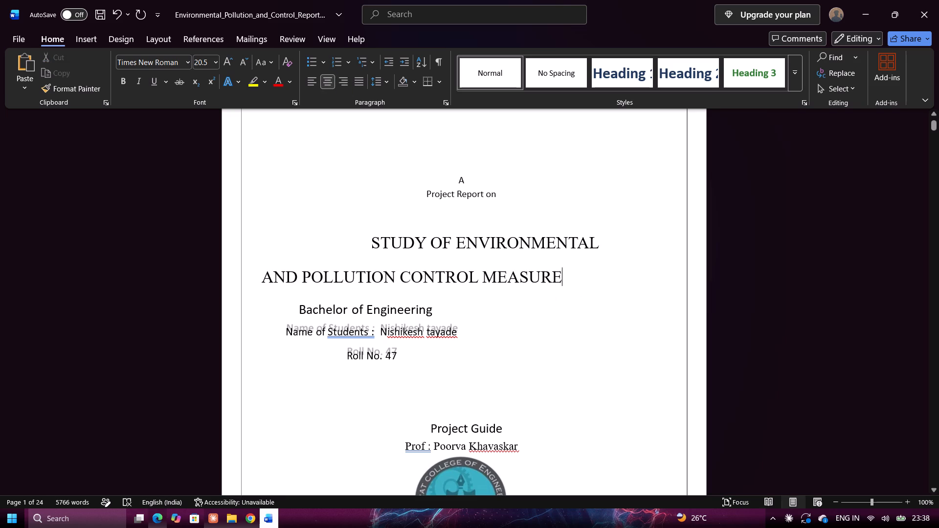
# Shift the "AND POLLUTION CONTROL MEASURE" title line with leading spaces until it starts roughly beneath "STUDY".
pyautogui.click(261, 279)
pyautogui.press('space')
pyautogui.press('space')
pyautogui.press('space')
pyautogui.press('space')
pyautogui.press('space')
pyautogui.press('space')
pyautogui.press('space')
pyautogui.press('space')
pyautogui.press('space')
pyautogui.press('space')
pyautogui.press('space')
pyautogui.press('space')
pyautogui.press('space')
pyautogui.press('space')
pyautogui.press('space')
pyautogui.press('space')
pyautogui.press('space')
pyautogui.press('space')
pyautogui.press('space')
pyautogui.press('space')
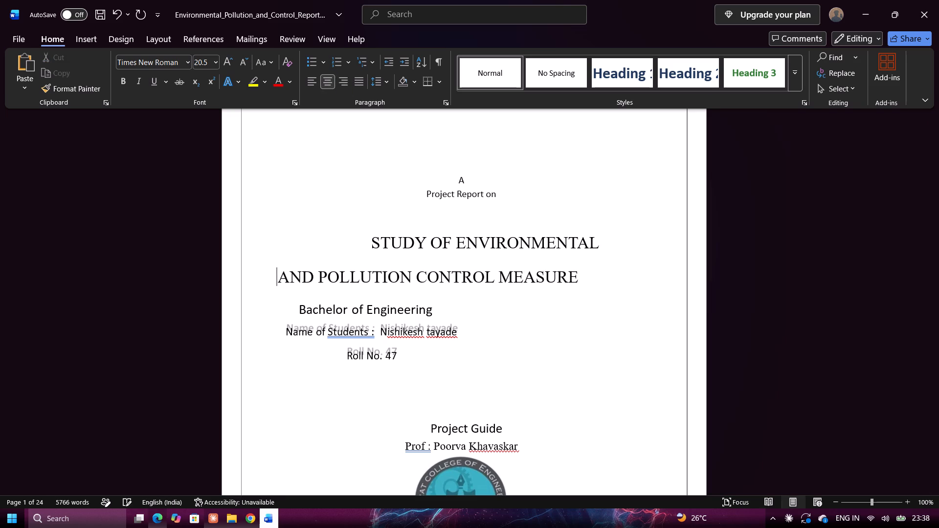
pyautogui.press('space')
pyautogui.press('space')
pyautogui.press('space')
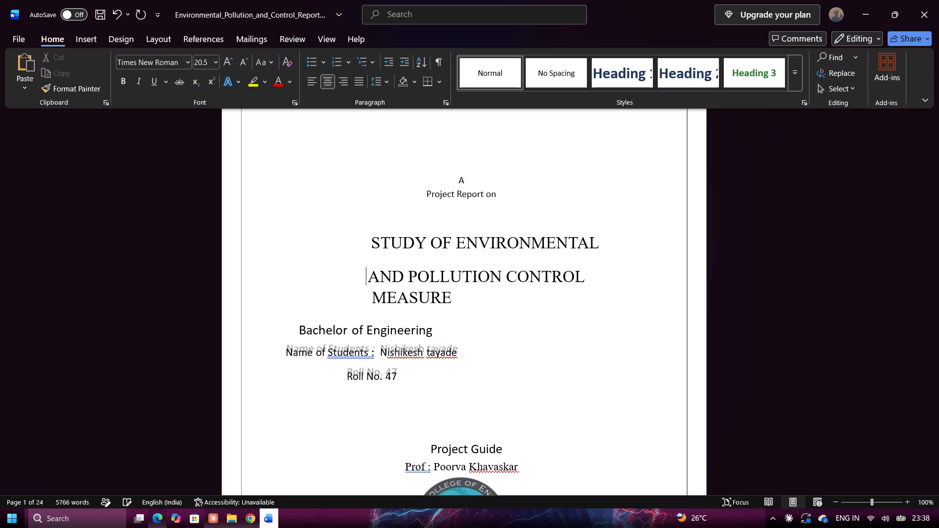
# Left-align the "STUDY OF ENVIRONMENTAL" title line.
pyautogui.moveTo(373, 243); pyautogui.dragTo(625, 240)
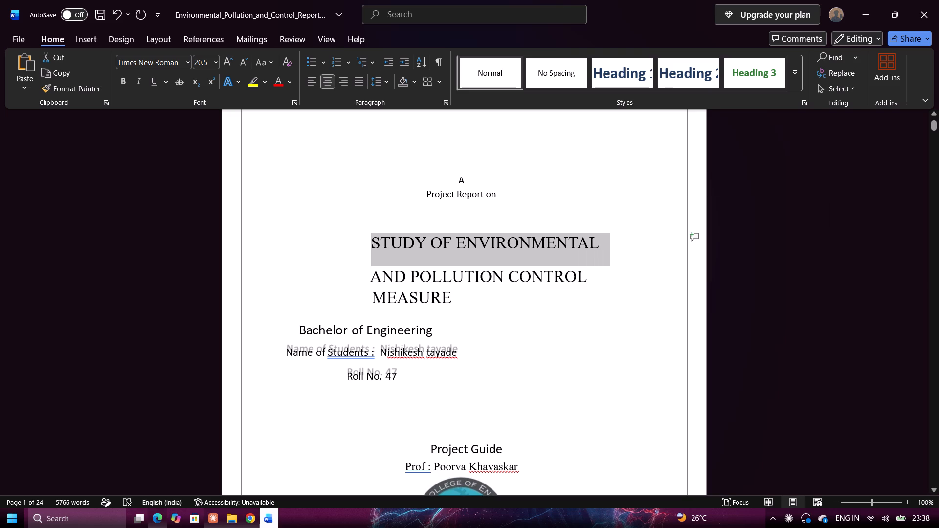
pyautogui.click(315, 88)
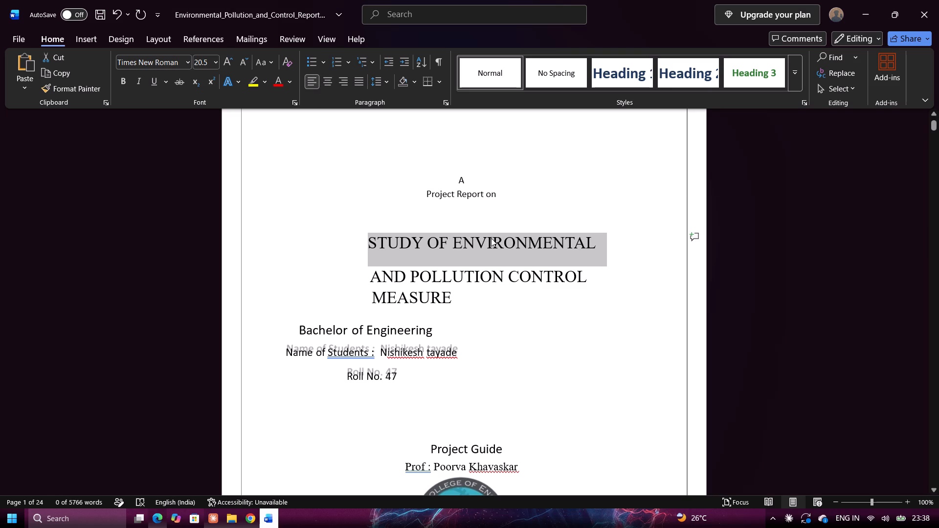
# Break the cover title after "AND" so "POLLUTION CONTROL MEASURE" starts on its own line.
pyautogui.click(516, 218)
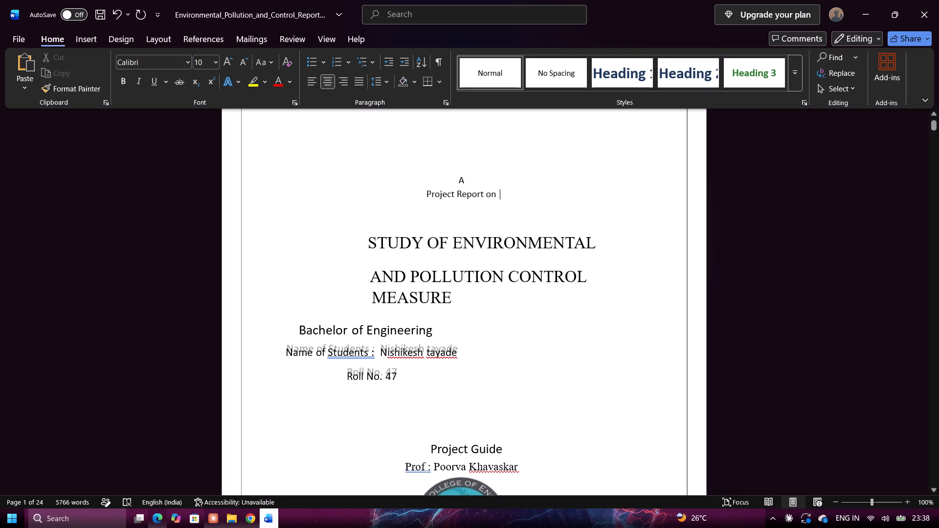
pyautogui.click(409, 275)
pyautogui.press('Return')
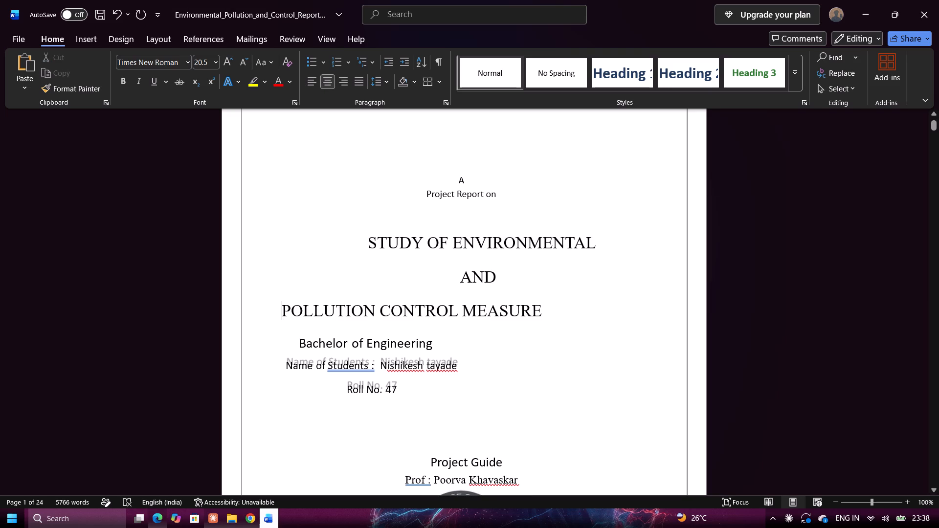
# Set the three cover title lines to not add space between paragraphs of the same style.
pyautogui.moveTo(320, 241); pyautogui.dragTo(547, 324)
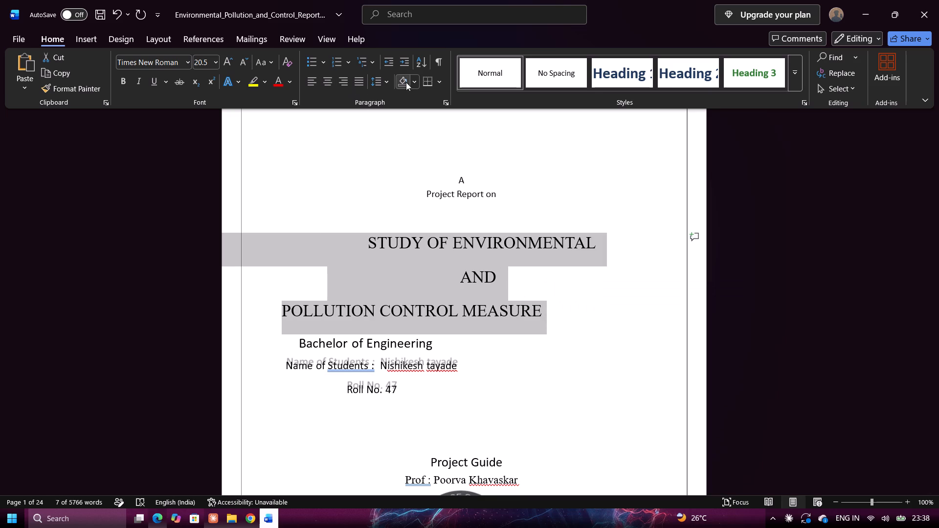
pyautogui.click(393, 85)
pyautogui.click(396, 199)
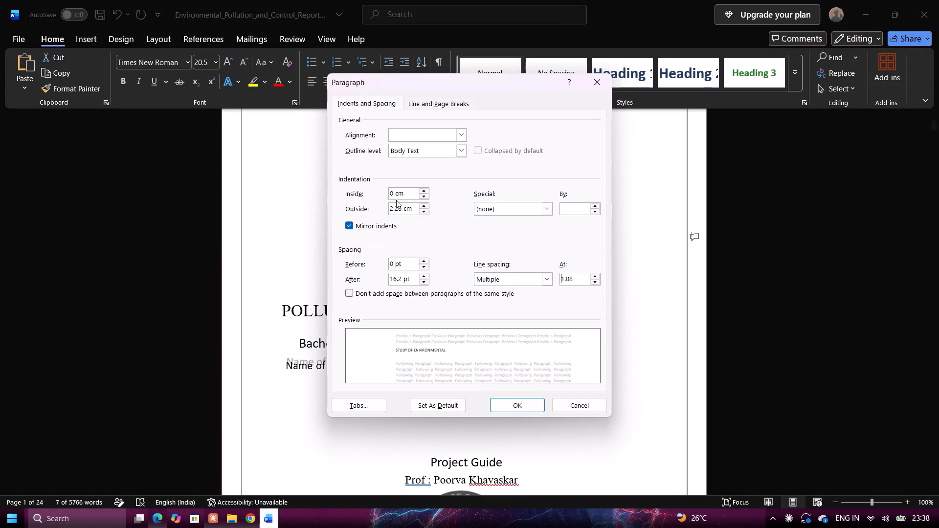
pyautogui.click(351, 291)
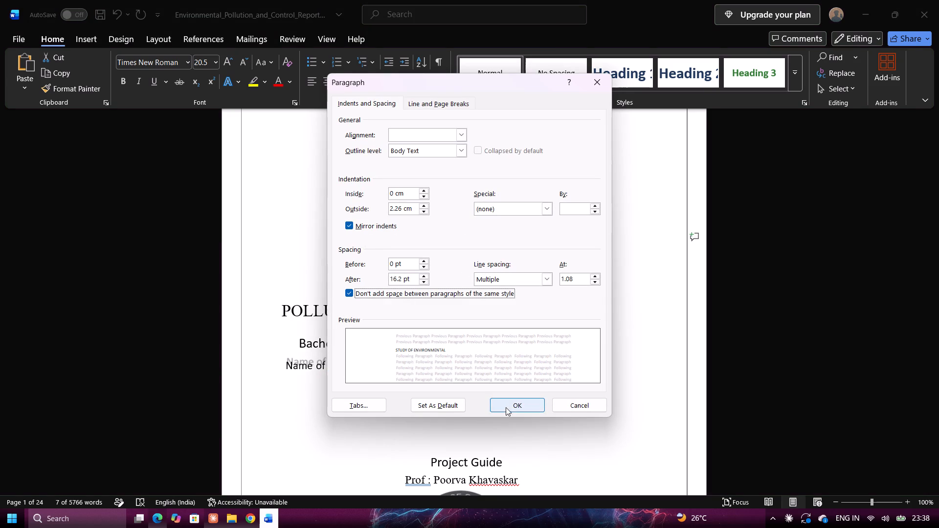
pyautogui.click(506, 408)
pyautogui.click(533, 341)
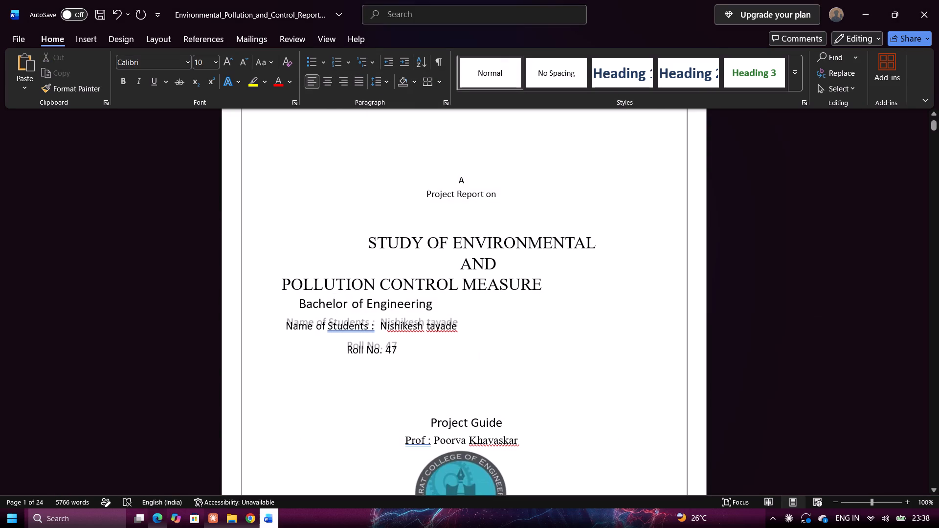
# Shift the "POLLUTION CONTROL MEASURE" line with leading spaces until it sits roughly centred beneath "AND", keeping it on one line.
pyautogui.click(278, 280)
pyautogui.press('space')
pyautogui.press('space')
pyautogui.press('space')
pyautogui.press('space')
pyautogui.press('space')
pyautogui.press('space')
pyautogui.press('space')
pyautogui.press('space')
pyautogui.press('space')
pyautogui.press('space')
pyautogui.press('space')
pyautogui.press('space')
pyautogui.press('space')
pyautogui.press('space')
pyautogui.press('space')
pyautogui.press('space')
pyautogui.press('space')
pyautogui.press('space')
pyautogui.press('space')
pyautogui.press('space')
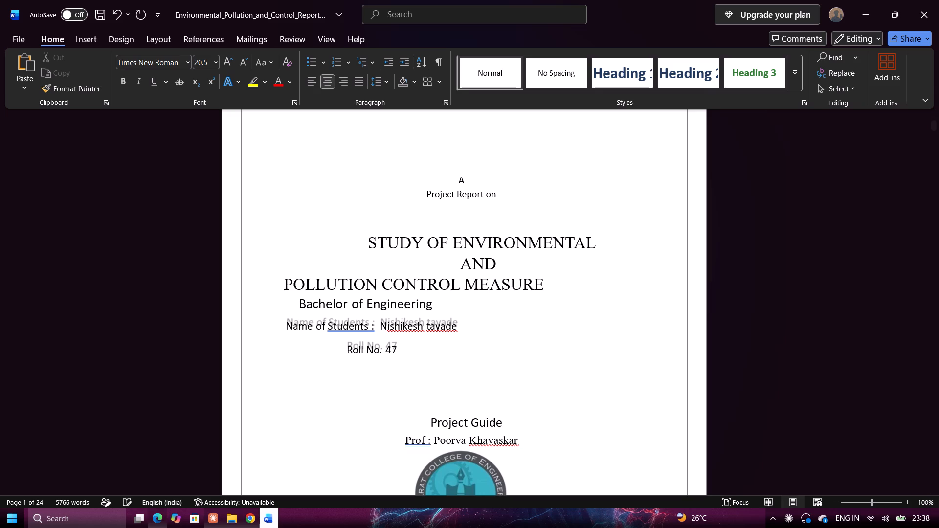
pyautogui.press('space')
pyautogui.press('space')
pyautogui.press('space')
pyautogui.press('space')
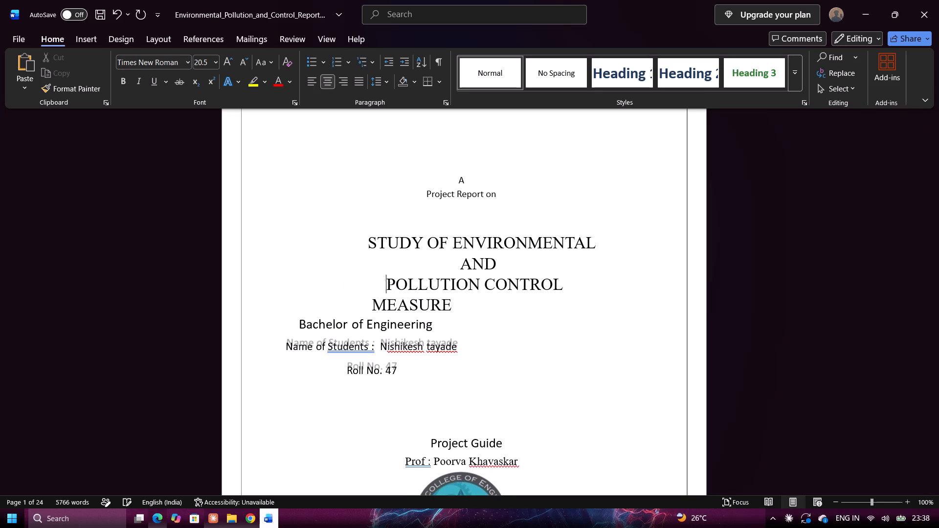
pyautogui.press('BackSpace')
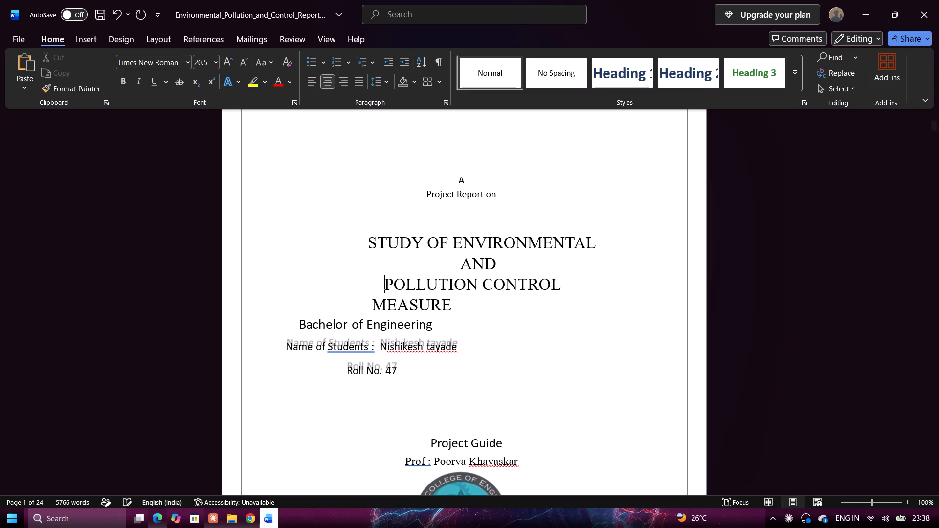
pyautogui.press('BackSpace')
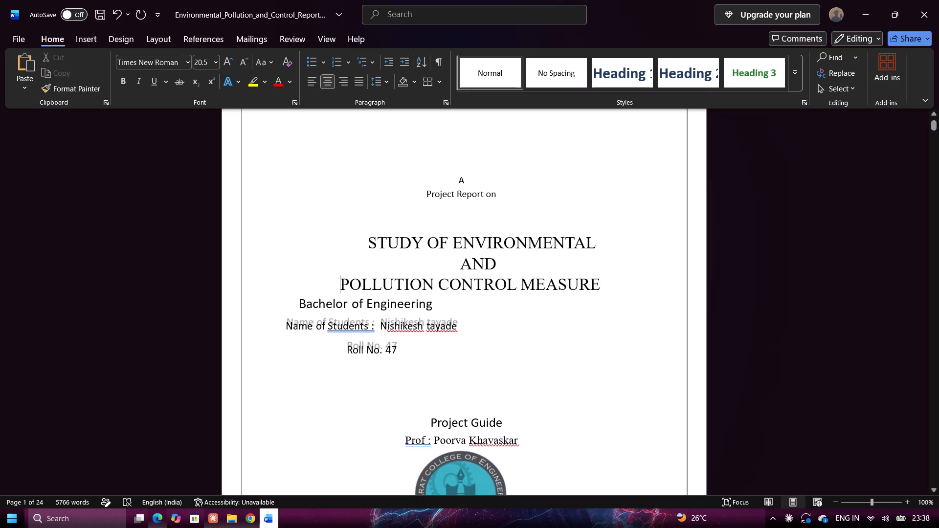
# Centre the "Bachelor of Engineering" text within its box below the title.
pyautogui.moveTo(290, 299); pyautogui.dragTo(413, 344)
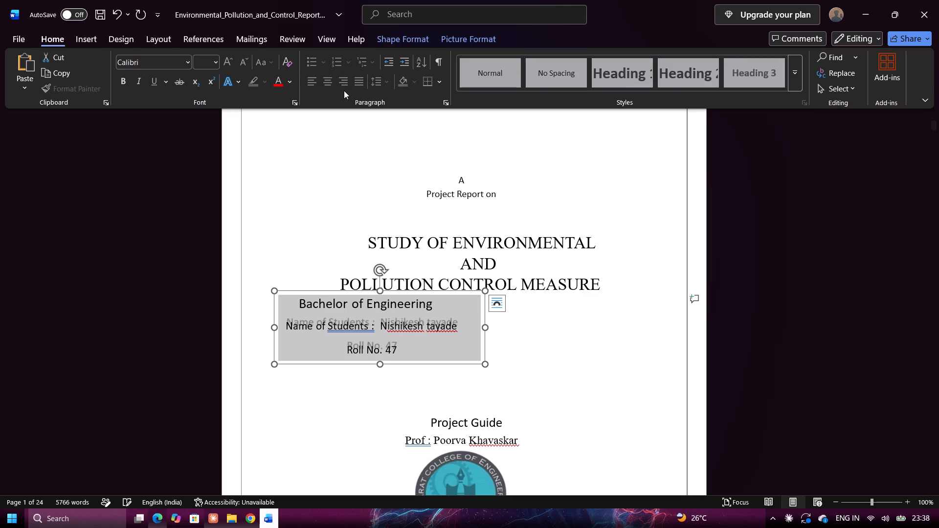
pyautogui.click(277, 247)
pyautogui.moveTo(297, 299); pyautogui.dragTo(356, 319)
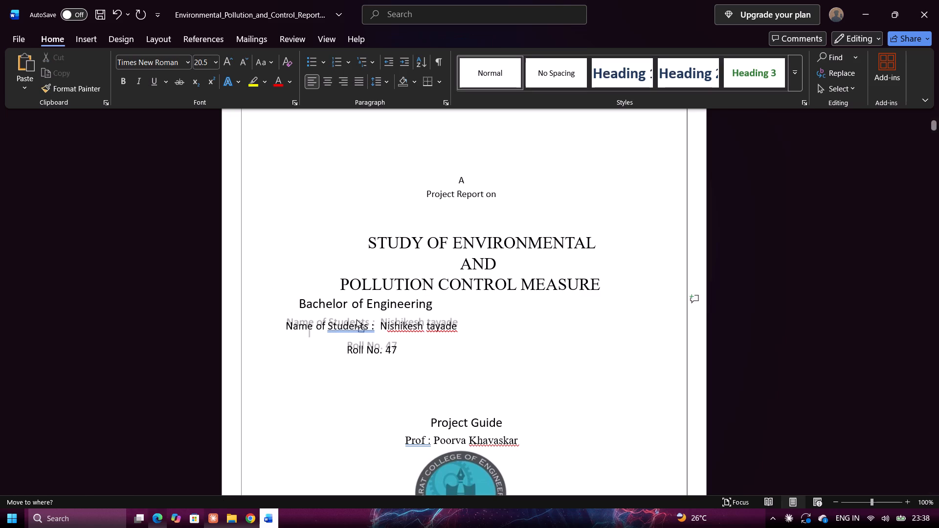
pyautogui.moveTo(356, 319); pyautogui.dragTo(379, 329)
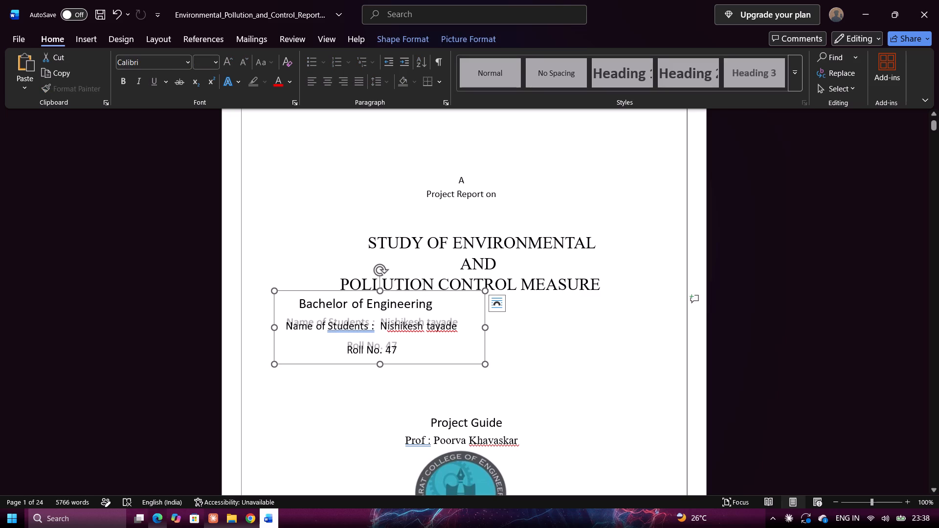
pyautogui.moveTo(301, 302); pyautogui.dragTo(438, 358)
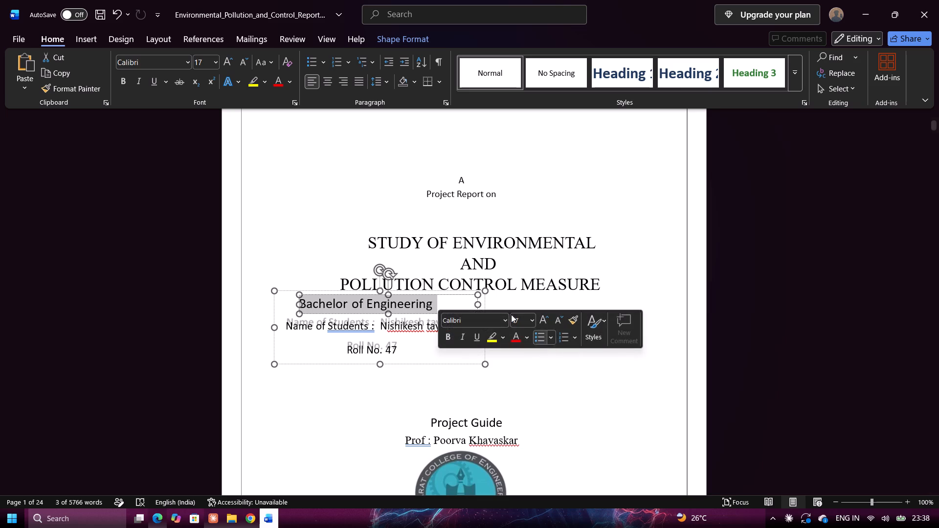
pyautogui.click(325, 81)
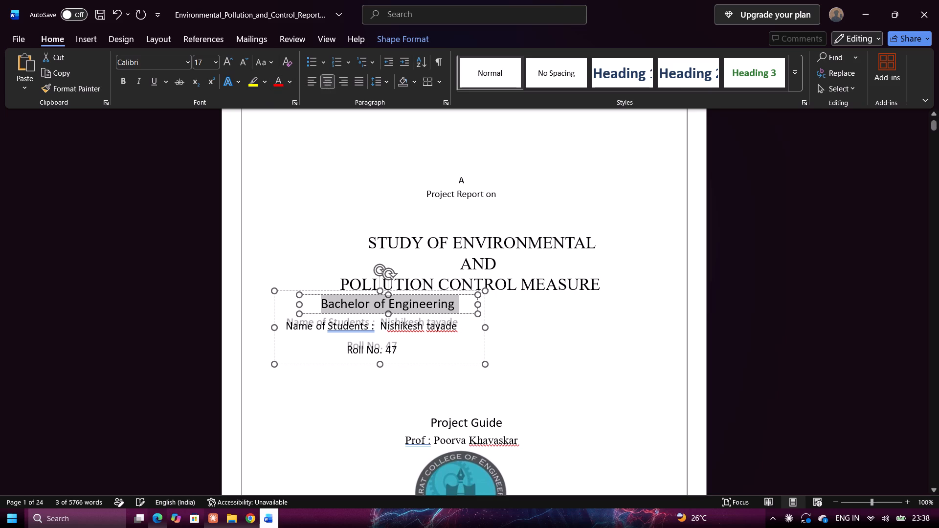
pyautogui.click(549, 327)
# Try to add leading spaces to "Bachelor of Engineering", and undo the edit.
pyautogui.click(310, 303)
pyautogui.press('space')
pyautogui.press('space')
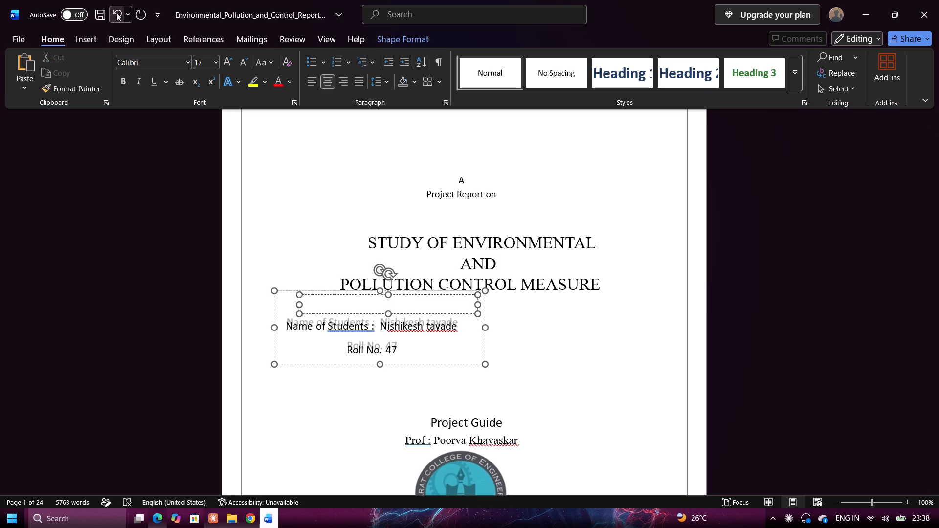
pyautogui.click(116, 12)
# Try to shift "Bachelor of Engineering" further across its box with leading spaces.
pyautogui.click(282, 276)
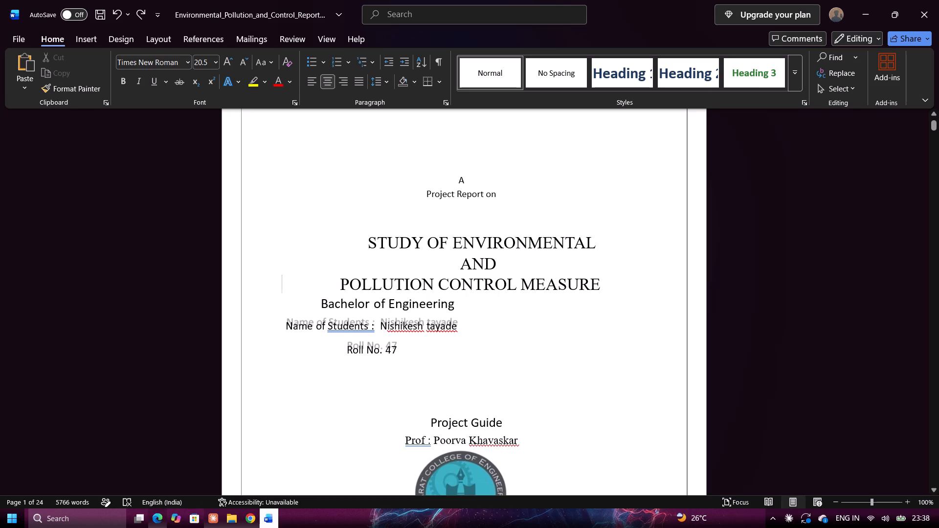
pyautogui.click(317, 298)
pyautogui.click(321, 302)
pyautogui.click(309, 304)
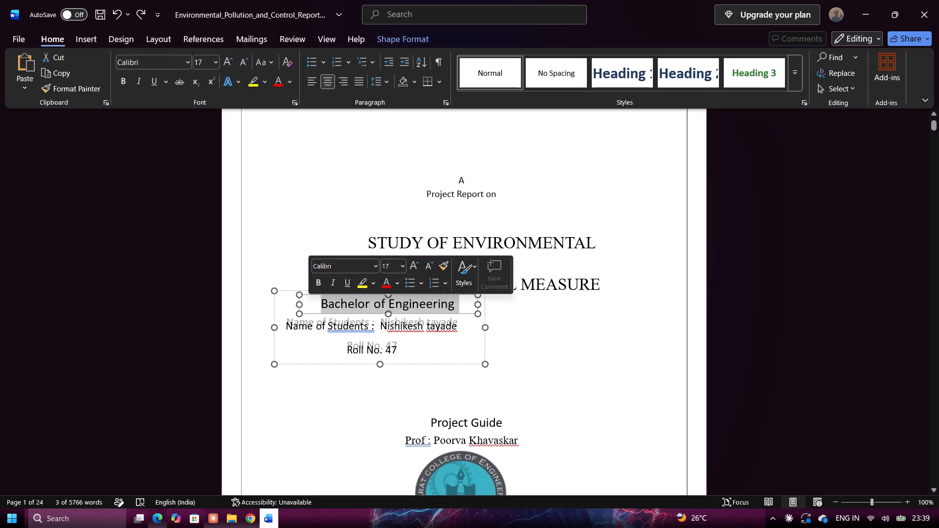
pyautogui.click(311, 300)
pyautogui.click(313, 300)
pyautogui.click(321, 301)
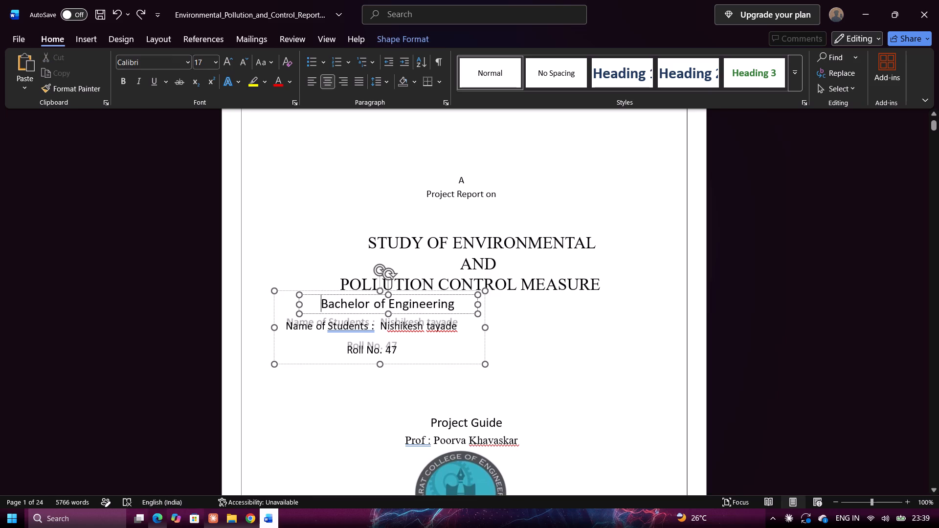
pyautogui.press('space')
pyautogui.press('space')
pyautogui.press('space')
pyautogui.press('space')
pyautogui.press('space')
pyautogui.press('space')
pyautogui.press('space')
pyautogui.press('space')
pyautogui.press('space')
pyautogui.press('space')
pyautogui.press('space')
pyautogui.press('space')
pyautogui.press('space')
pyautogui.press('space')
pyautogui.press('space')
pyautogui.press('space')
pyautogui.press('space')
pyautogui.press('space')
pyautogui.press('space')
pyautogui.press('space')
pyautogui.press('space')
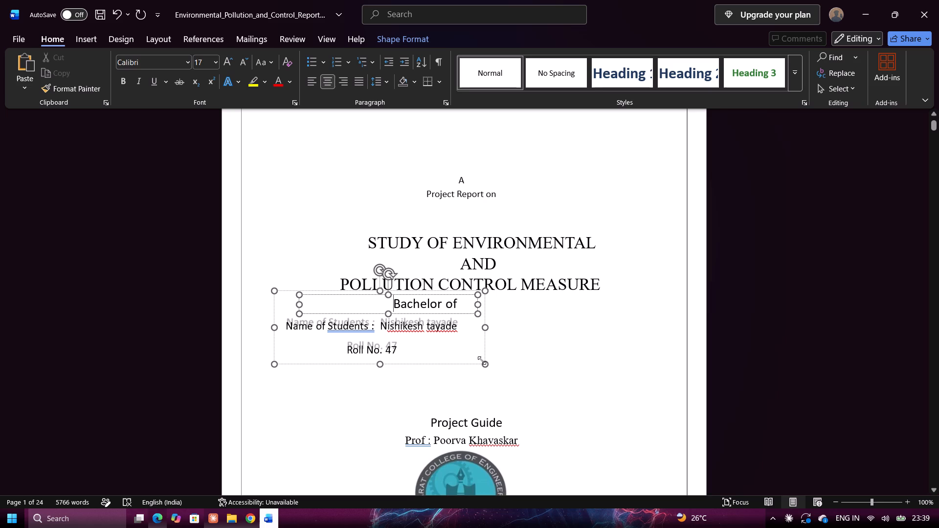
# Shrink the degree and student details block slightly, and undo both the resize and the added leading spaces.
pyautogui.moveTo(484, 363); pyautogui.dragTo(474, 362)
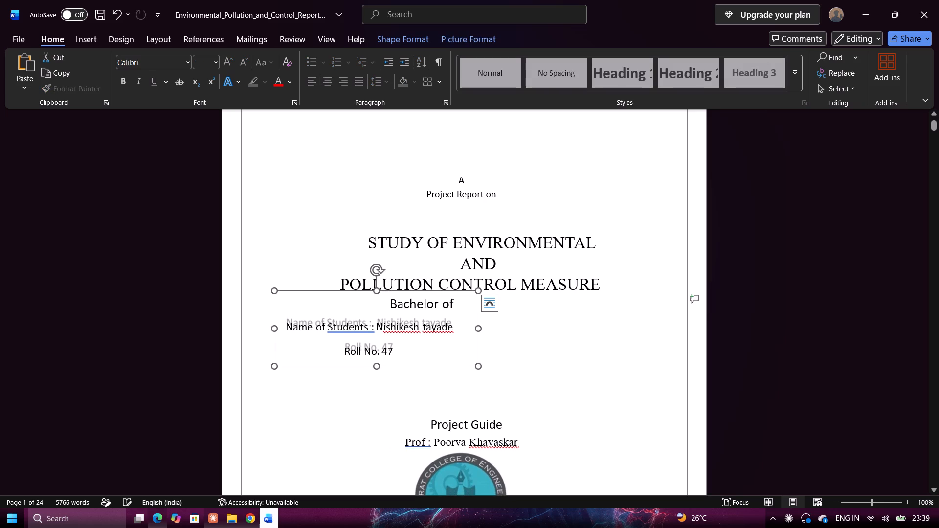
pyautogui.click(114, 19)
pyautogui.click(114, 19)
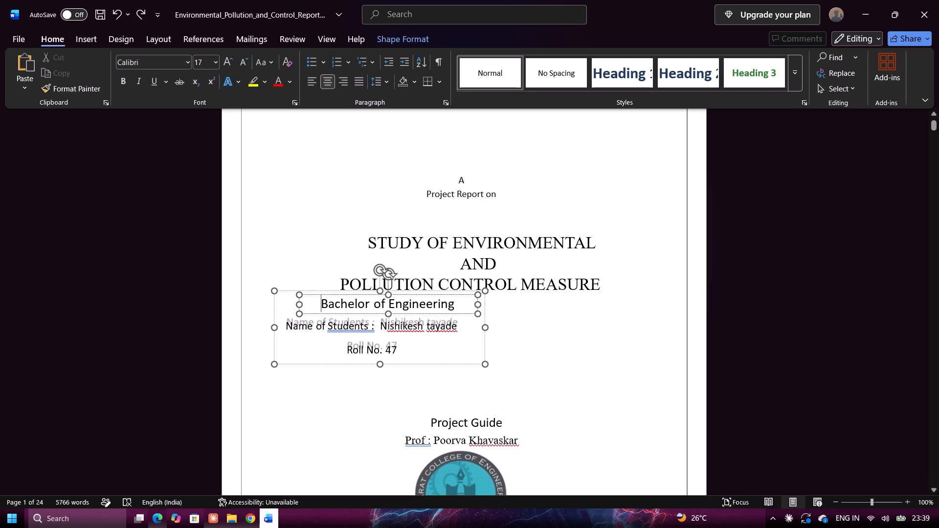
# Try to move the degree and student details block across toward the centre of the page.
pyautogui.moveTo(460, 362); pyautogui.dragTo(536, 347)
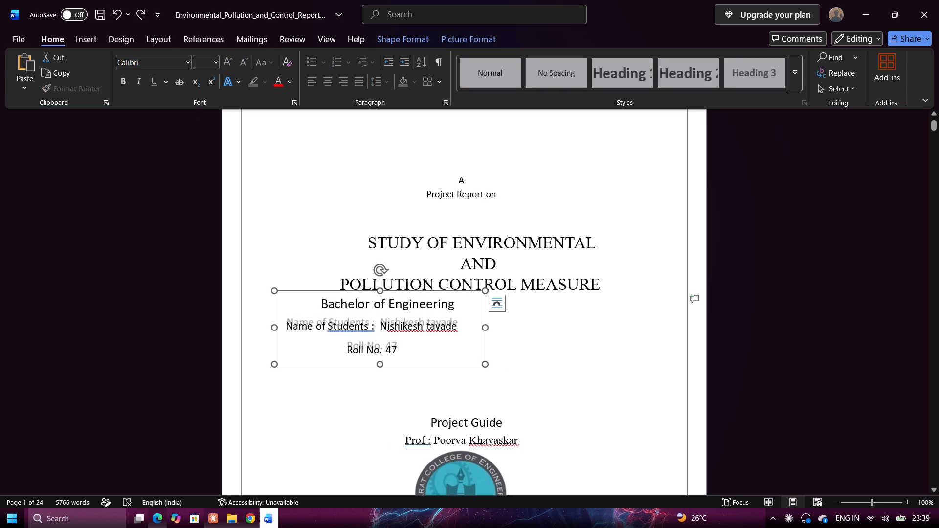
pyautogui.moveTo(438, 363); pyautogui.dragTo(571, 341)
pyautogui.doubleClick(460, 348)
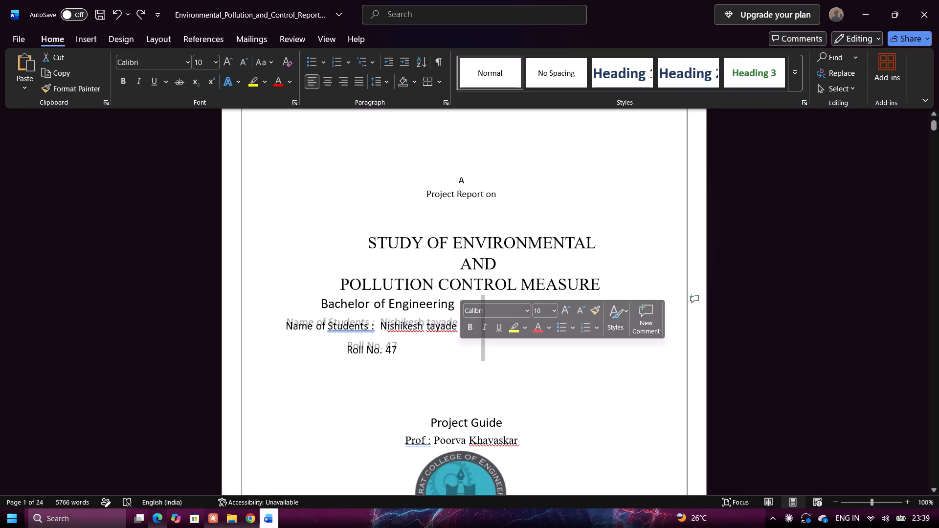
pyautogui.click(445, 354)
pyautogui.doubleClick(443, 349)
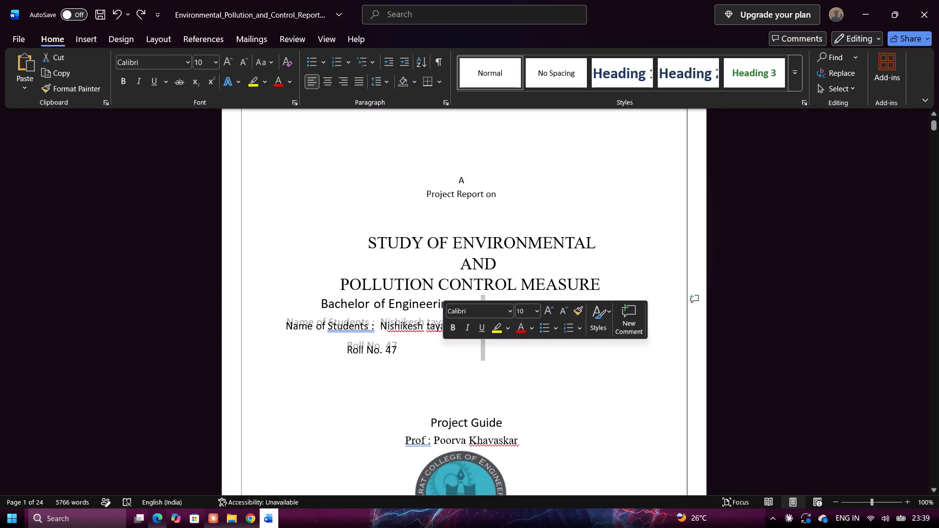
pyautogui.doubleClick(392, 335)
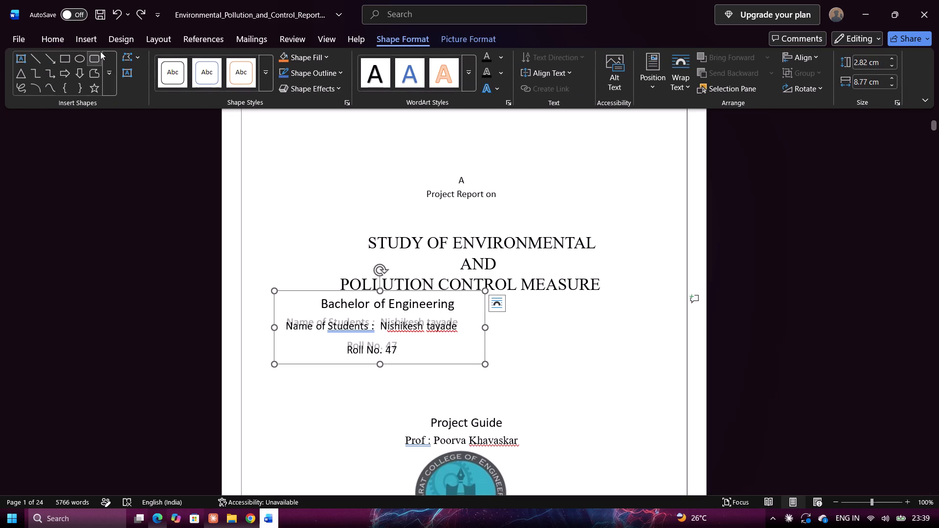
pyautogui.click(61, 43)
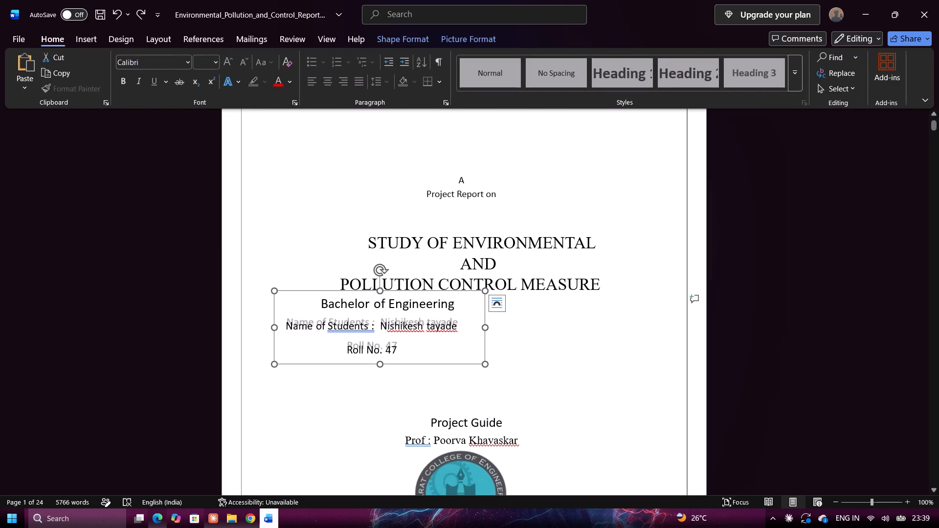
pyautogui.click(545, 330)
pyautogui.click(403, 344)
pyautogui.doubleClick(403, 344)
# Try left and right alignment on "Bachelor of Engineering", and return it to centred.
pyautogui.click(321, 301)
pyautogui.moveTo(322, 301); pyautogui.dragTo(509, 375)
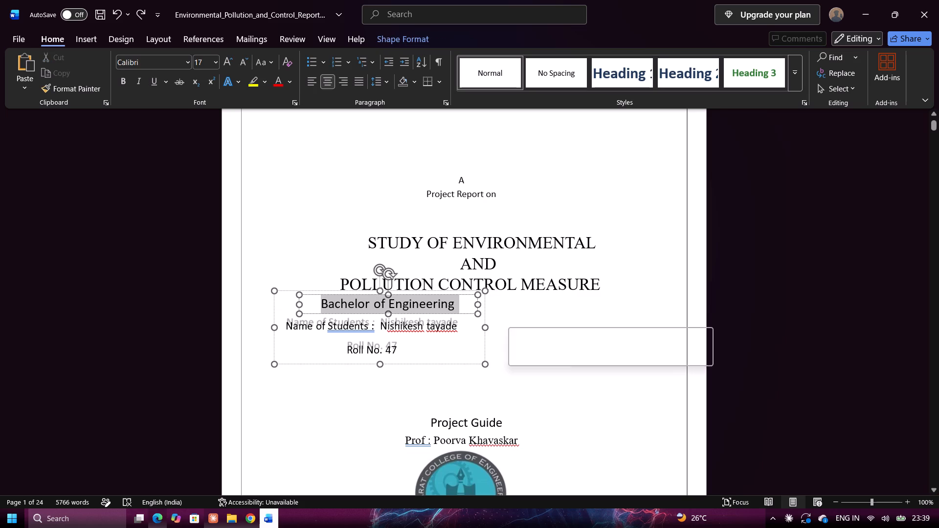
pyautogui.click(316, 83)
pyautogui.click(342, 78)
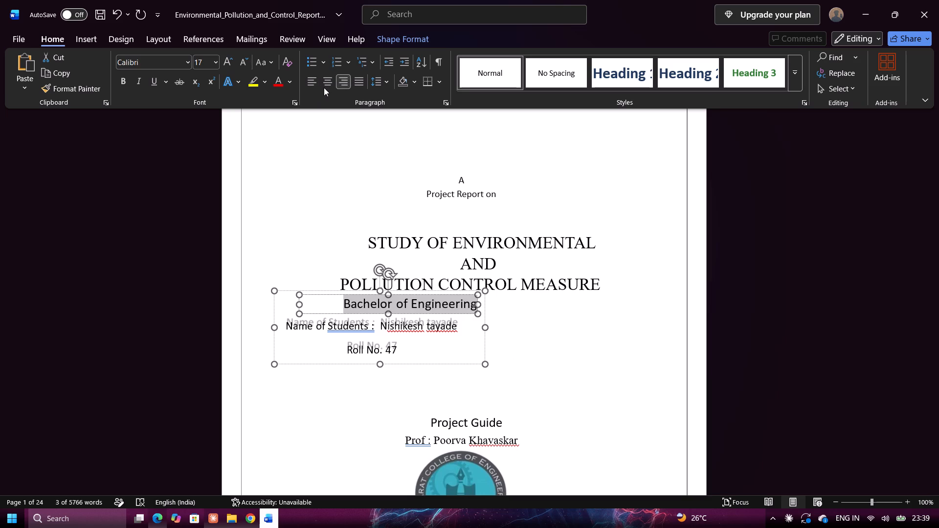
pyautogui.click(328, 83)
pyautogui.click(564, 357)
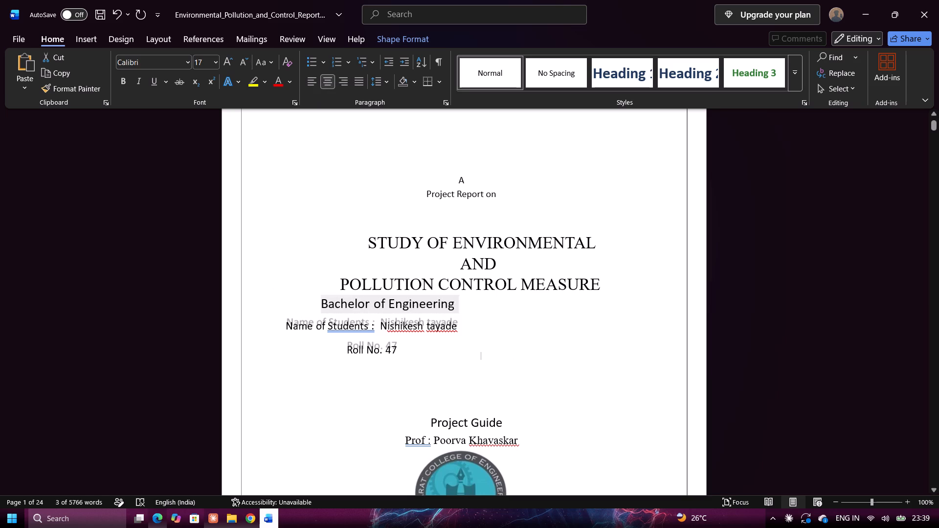
# Shift the whole degree, student name and roll number block with leading spaces until it sits roughly centred beneath the title.
pyautogui.click(273, 327)
pyautogui.press('space')
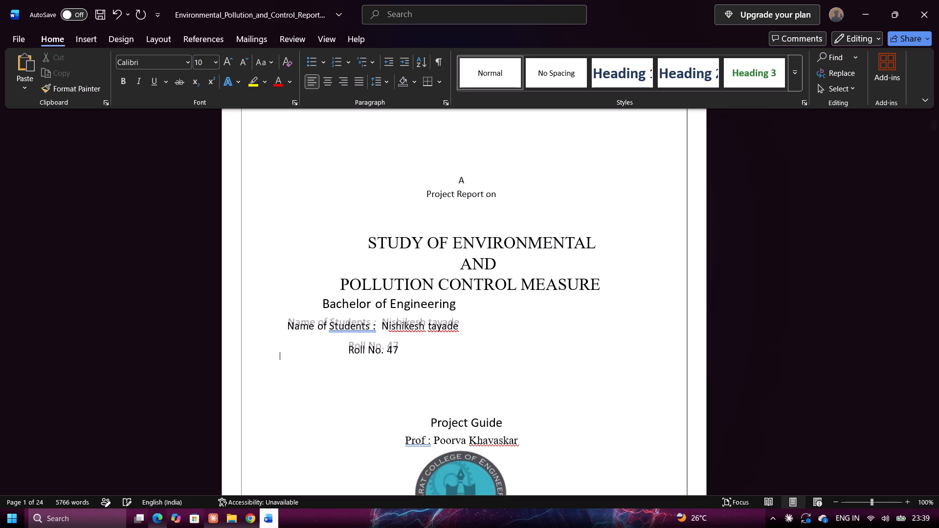
pyautogui.press('space')
pyautogui.press('space')
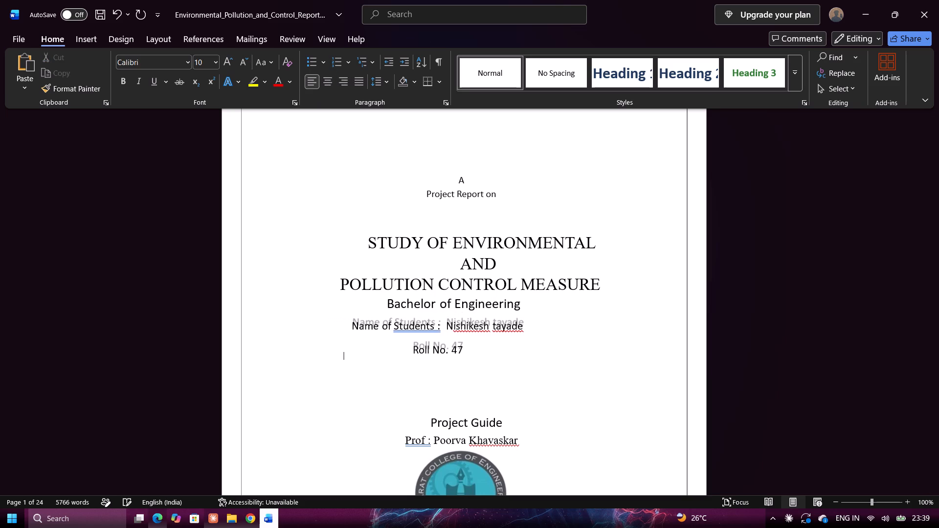
pyautogui.press('space')
pyautogui.press('space')
pyautogui.press('space')
pyautogui.press('space')
pyautogui.press('space')
pyautogui.press('space')
pyautogui.press('space')
pyautogui.press('space')
pyautogui.press('space')
pyautogui.press('space')
pyautogui.press('space')
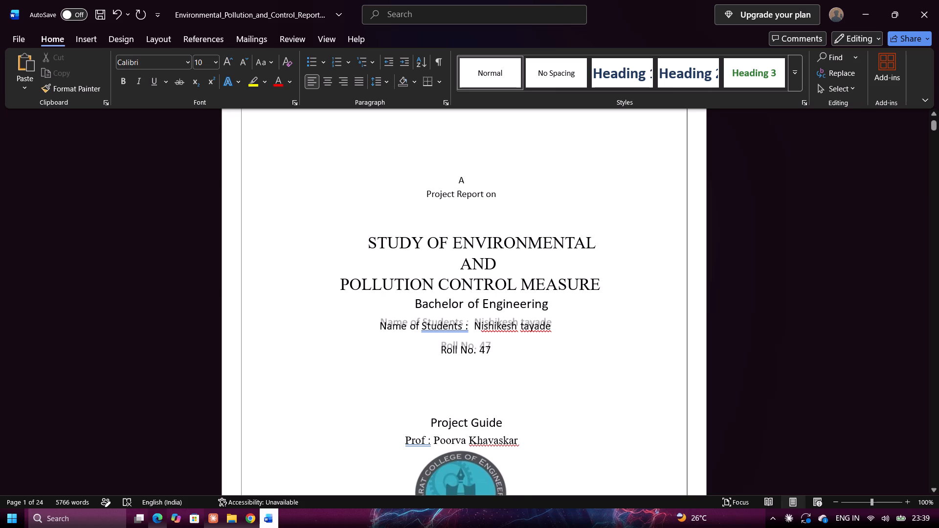
# Review the cover page layout from the title down to the college details.
pyautogui.scroll(4, 629, 340)
pyautogui.scroll(-4, 629, 340)
pyautogui.scroll(1, 629, 340)
pyautogui.scroll(-1, 629, 340)
pyautogui.scroll(1, 629, 340)
pyautogui.scroll(-6, 629, 340)
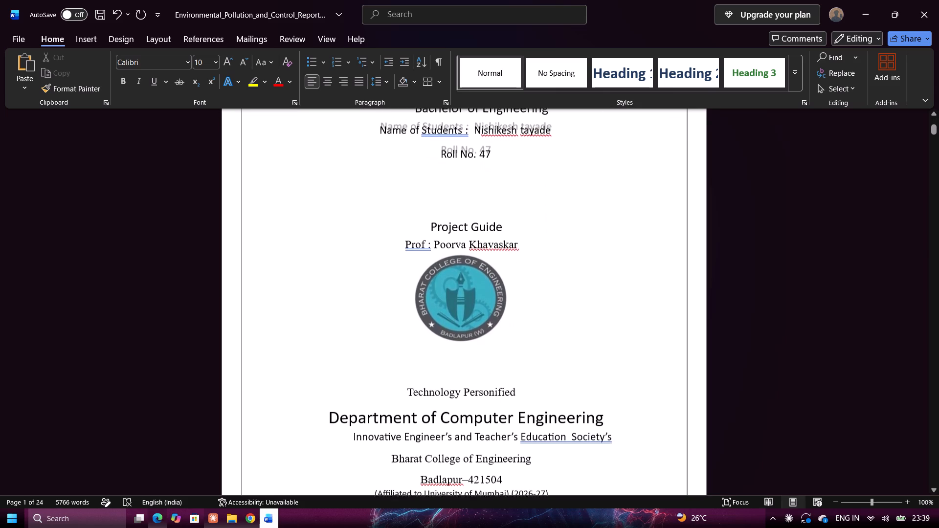
# Review the report's body pages past the cover, checking the contents list, abstract, tables, figures and section layout.
pyautogui.scroll(-6, 629, 340)
pyautogui.scroll(-20, 629, 340)
pyautogui.scroll(-9, 629, 340)
pyautogui.scroll(1, 629, 340)
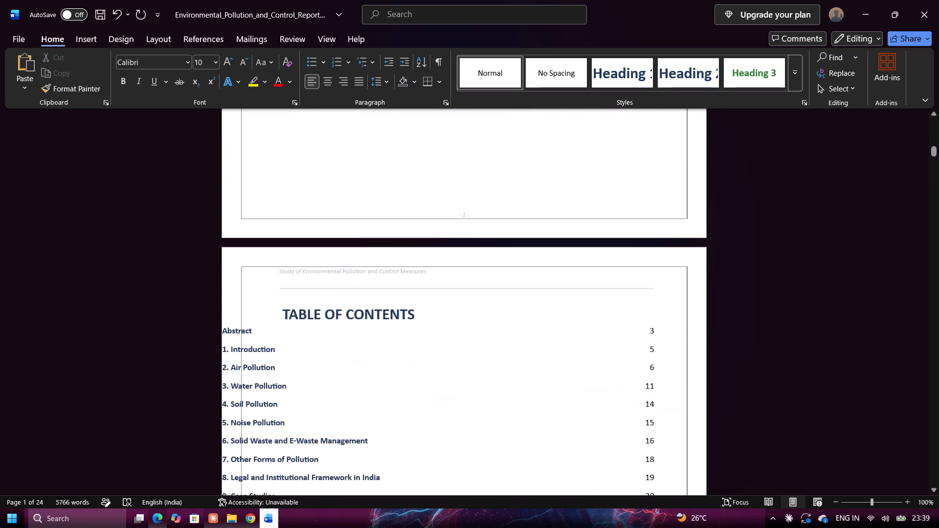
pyautogui.scroll(-14, 629, 340)
pyautogui.scroll(-7, 629, 340)
pyautogui.scroll(1, 629, 340)
pyautogui.scroll(-1, 629, 340)
pyautogui.scroll(1, 629, 340)
pyautogui.scroll(-7, 629, 340)
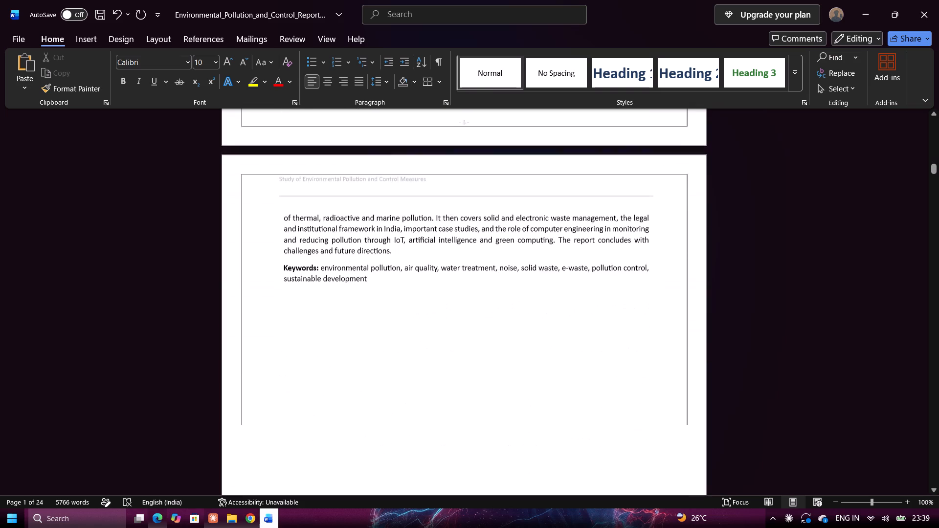
pyautogui.scroll(-14, 628, 339)
pyautogui.scroll(-18, 628, 339)
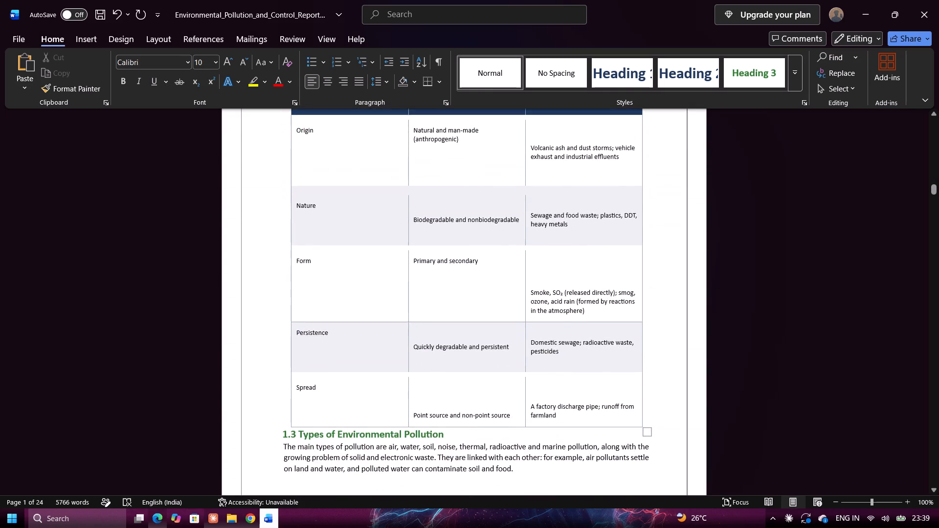
pyautogui.scroll(-2, 628, 339)
pyautogui.scroll(1, 628, 339)
pyautogui.scroll(-19, 628, 339)
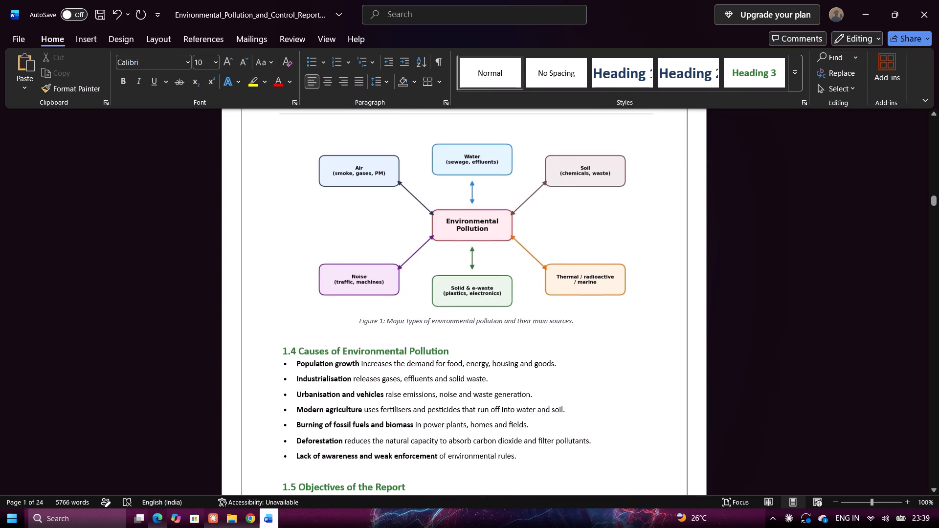
pyautogui.scroll(-2, 628, 339)
pyautogui.scroll(1, 628, 339)
pyautogui.scroll(-19, 628, 339)
pyautogui.scroll(-2, 628, 339)
pyautogui.scroll(1, 628, 339)
pyautogui.scroll(-13, 628, 339)
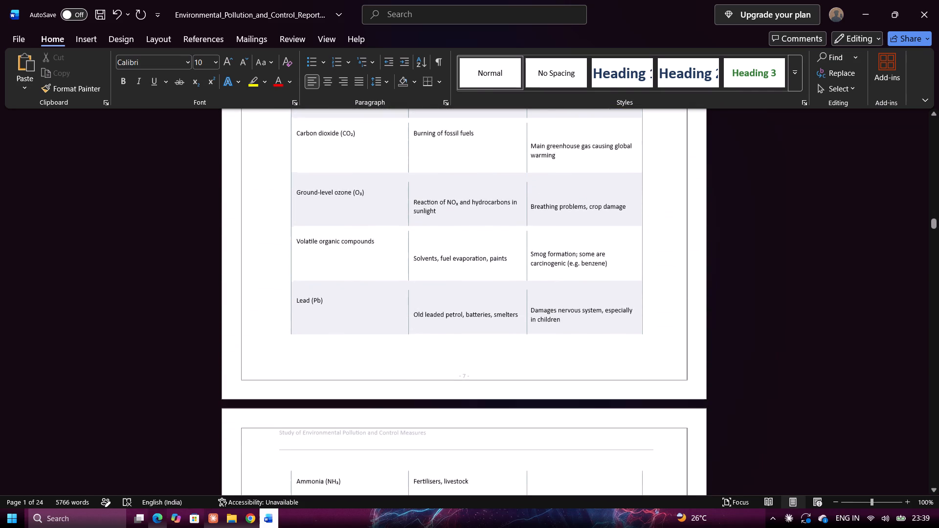
pyautogui.scroll(-8, 628, 339)
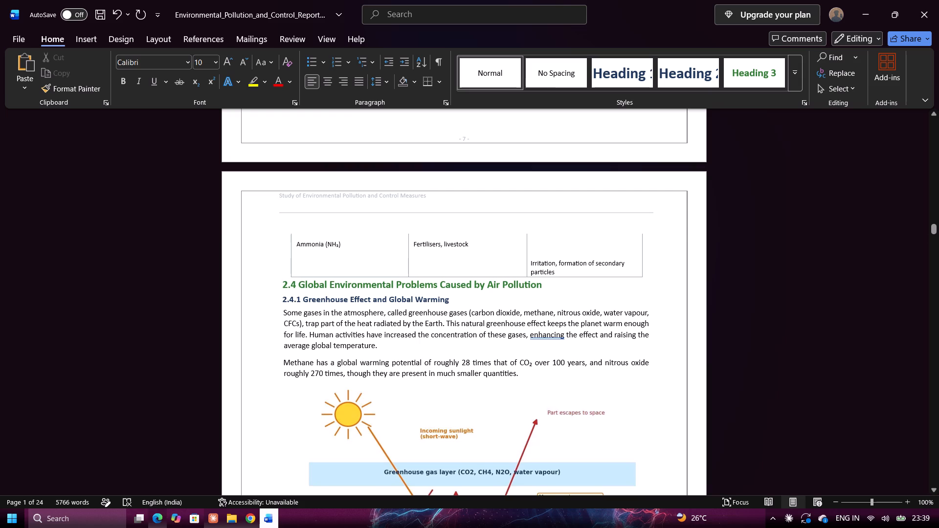
pyautogui.moveTo(934, 231); pyautogui.dragTo(927, 355)
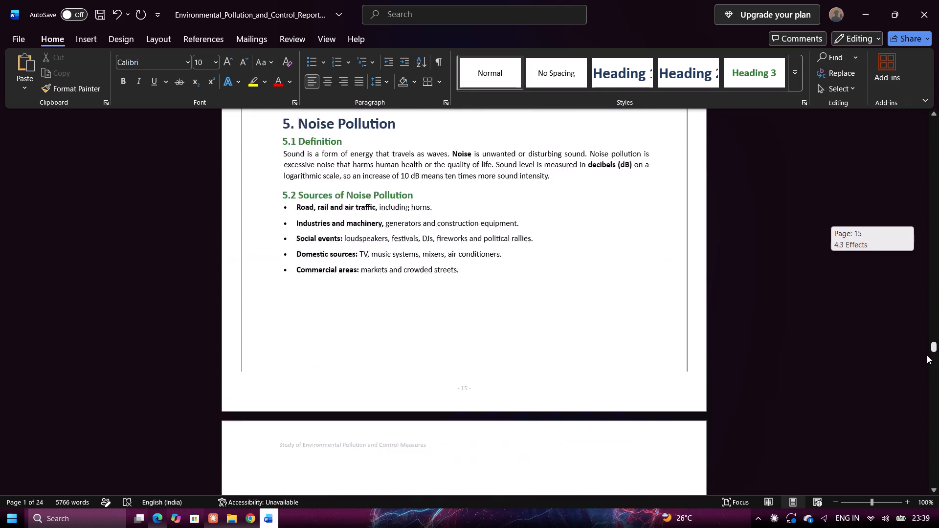
pyautogui.moveTo(927, 355); pyautogui.dragTo(899, 249)
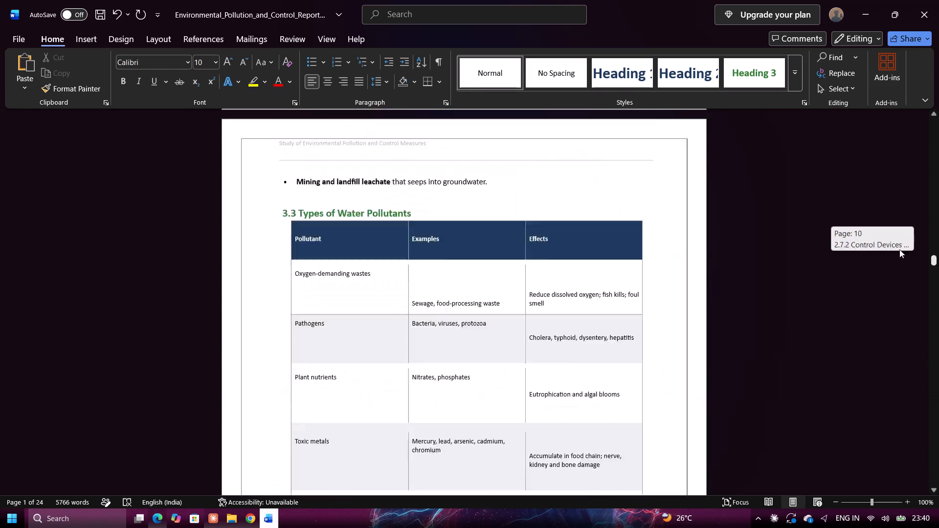
pyautogui.moveTo(899, 249); pyautogui.dragTo(895, 191)
pyautogui.scroll(20, 497, 324)
pyautogui.scroll(1, 497, 324)
pyautogui.scroll(-1, 497, 324)
pyautogui.scroll(17, 497, 324)
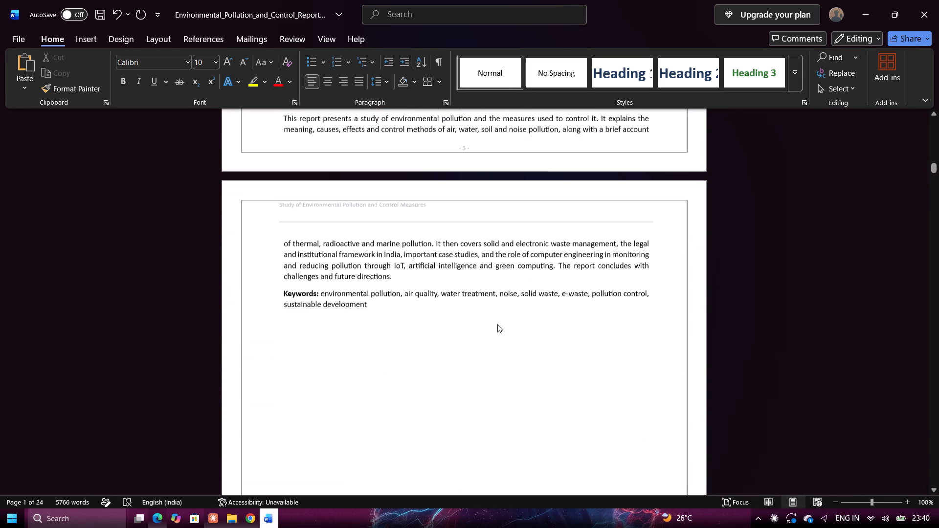
pyautogui.scroll(20, 497, 324)
pyautogui.scroll(4, 497, 324)
pyautogui.scroll(-5, 497, 324)
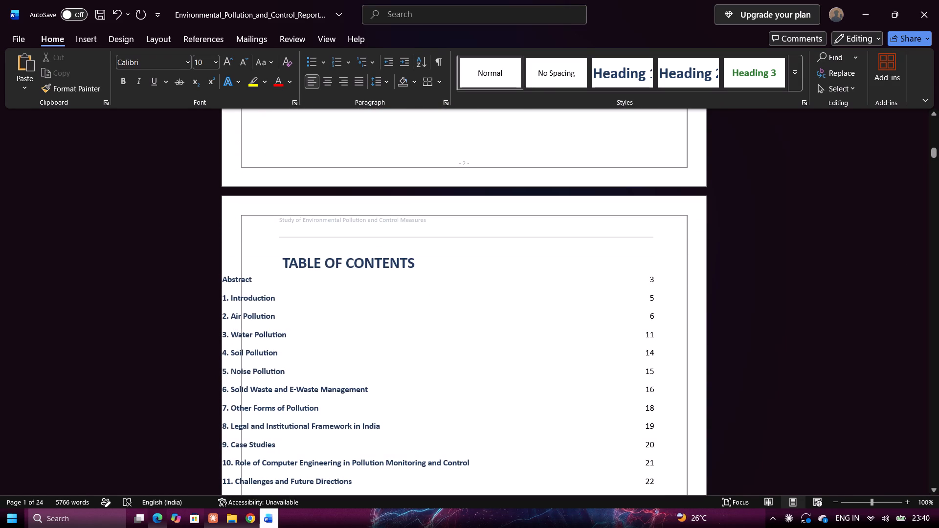
# Update the entire table of contents so its entries and page numbers are regenerated.
pyautogui.click(294, 297)
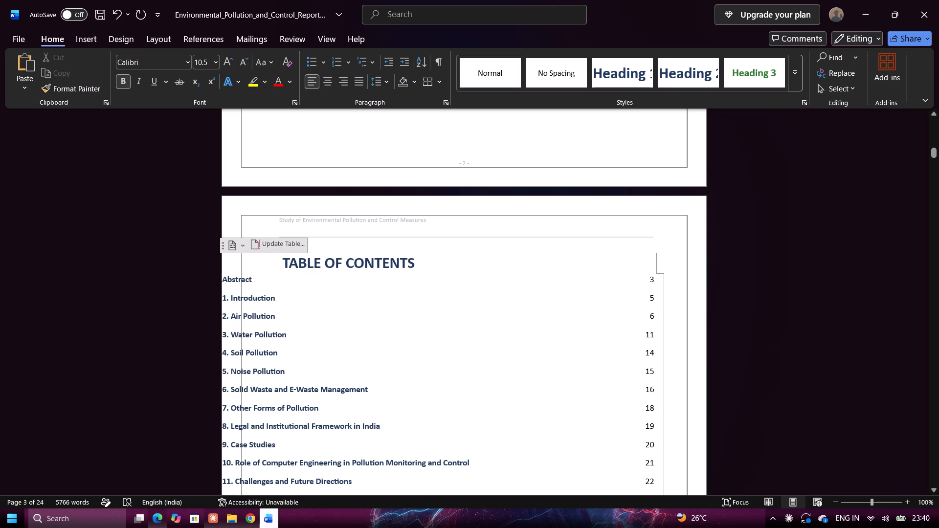
pyautogui.scroll(-2, 357, 296)
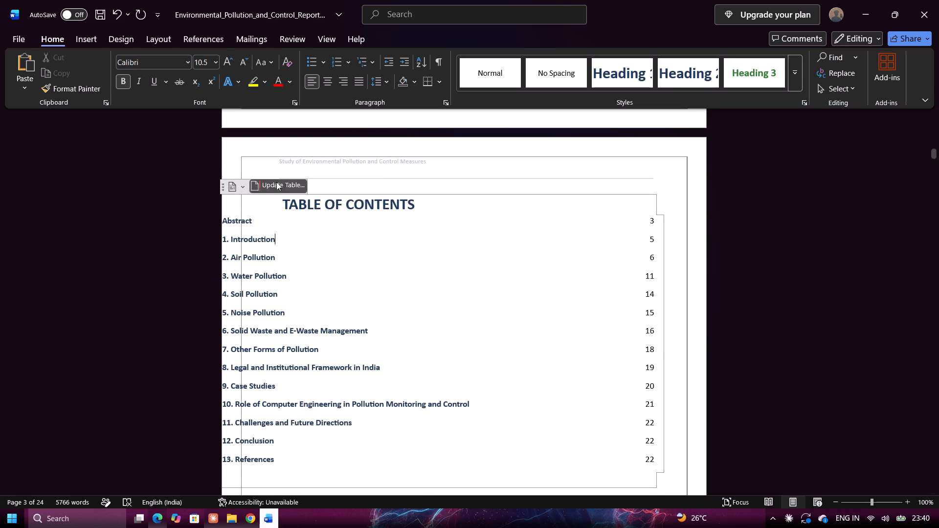
pyautogui.click(269, 228)
pyautogui.click(320, 225)
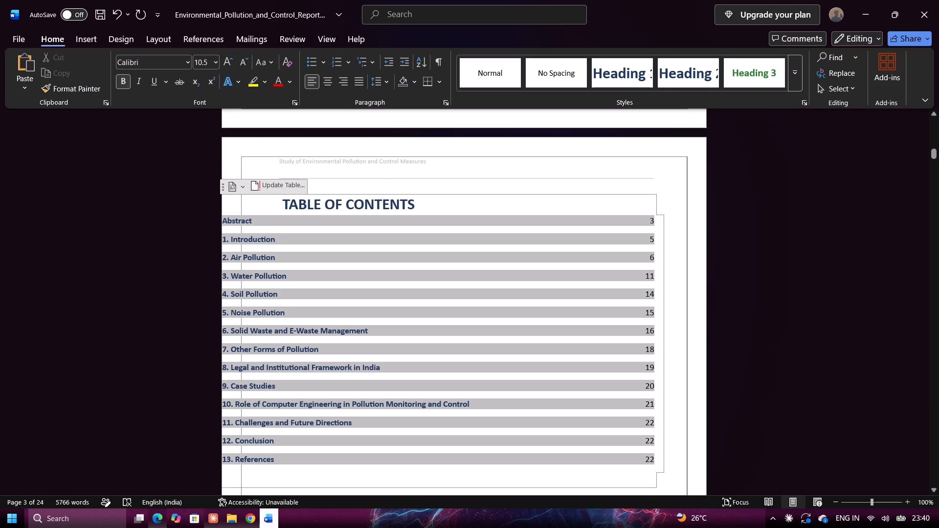
pyautogui.click(472, 201)
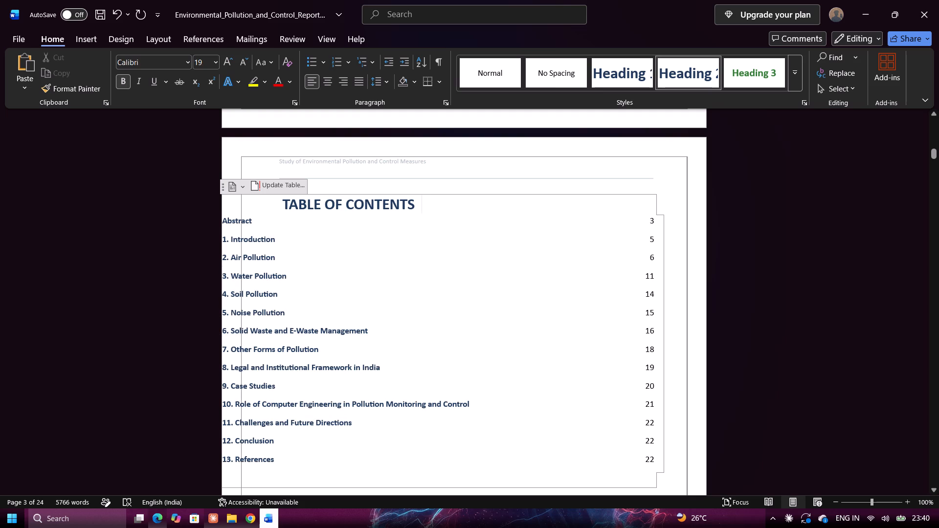
pyautogui.click(231, 201)
pyautogui.click(297, 187)
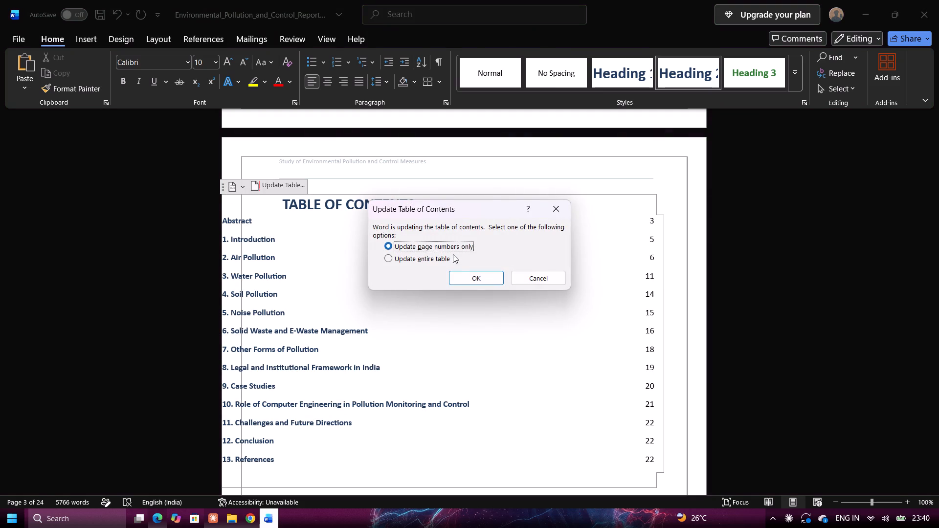
pyautogui.click(432, 259)
pyautogui.click(473, 281)
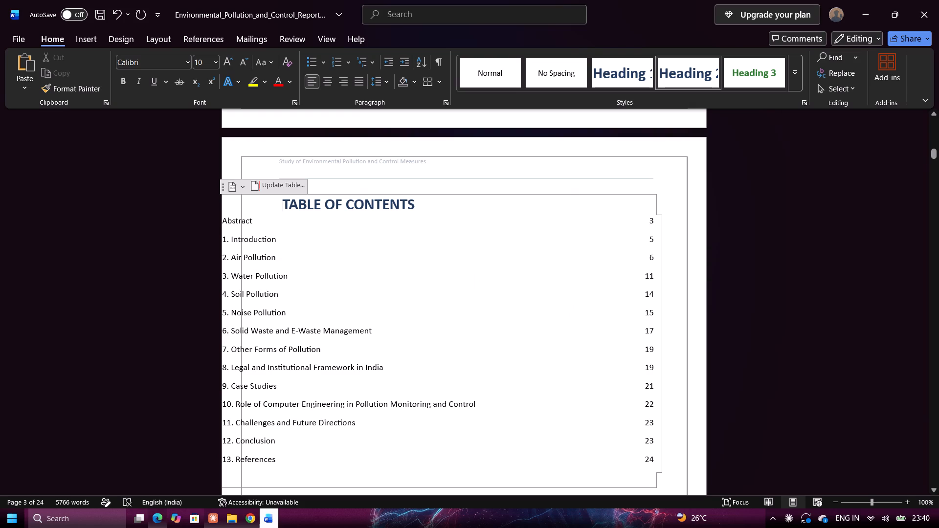
# Refresh the table of contents again, updating page numbers only.
pyautogui.click(268, 187)
pyautogui.click(387, 243)
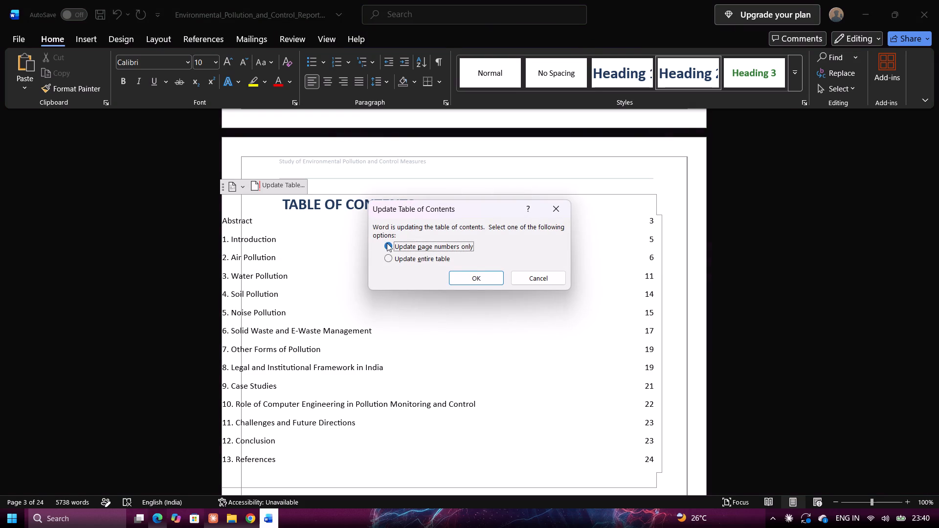
pyautogui.click(474, 276)
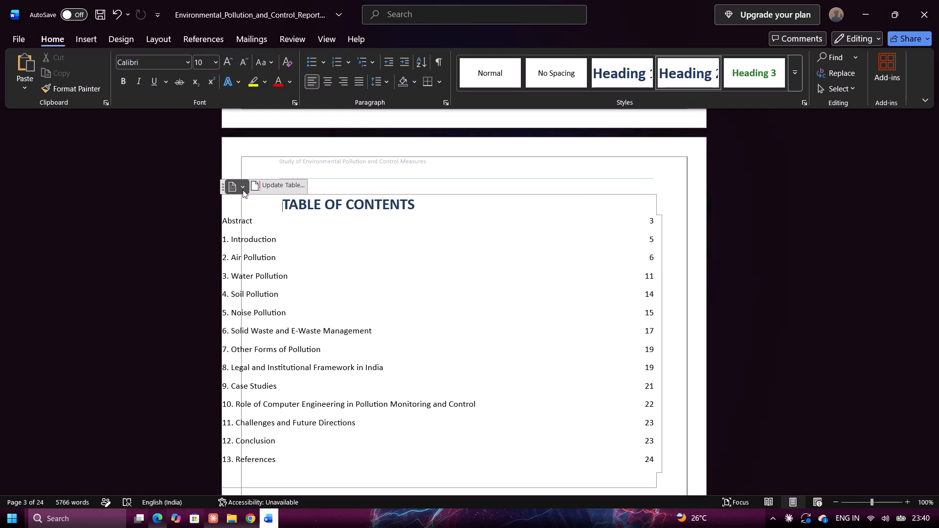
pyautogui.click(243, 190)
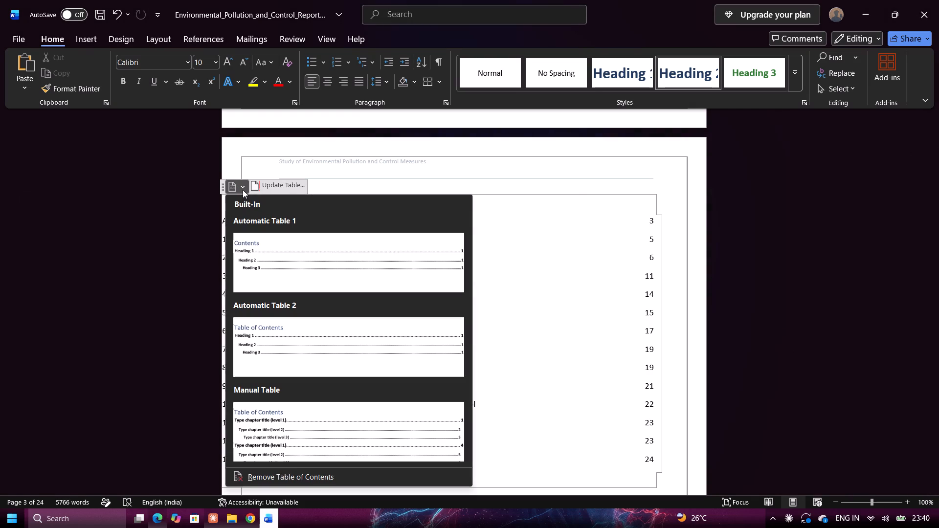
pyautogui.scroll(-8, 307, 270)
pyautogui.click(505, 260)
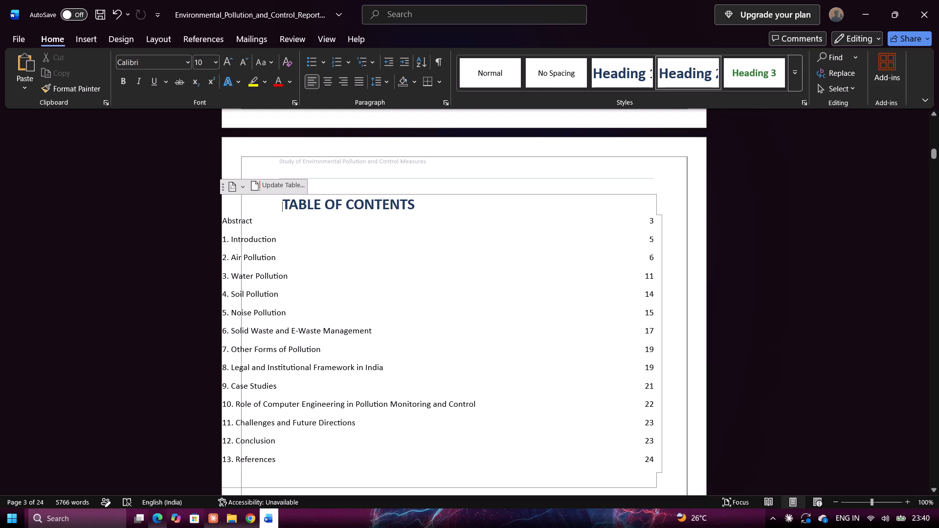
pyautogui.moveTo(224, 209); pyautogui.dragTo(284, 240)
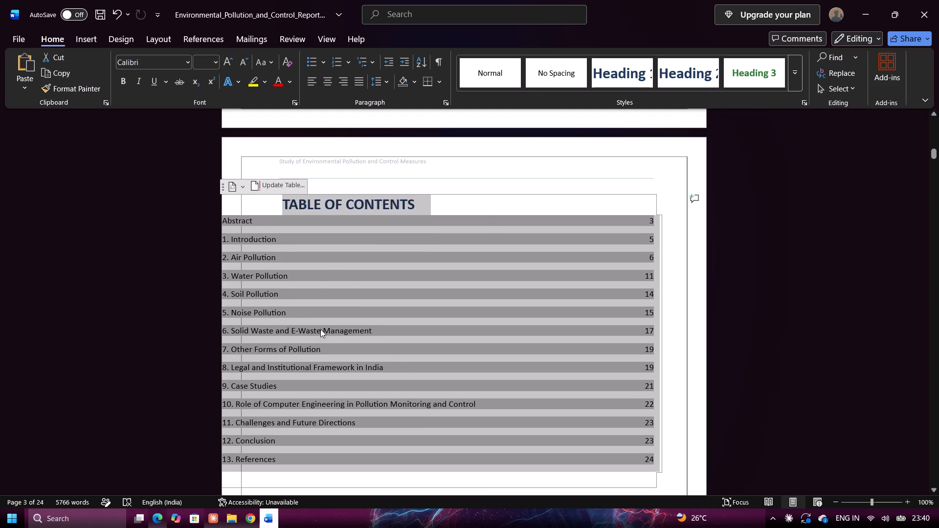
# Insert four blank lines before the Abstract heading to push it onto the page after the list of figures.
pyautogui.scroll(-10, 320, 329)
pyautogui.scroll(6, 320, 329)
pyautogui.scroll(-10, 320, 329)
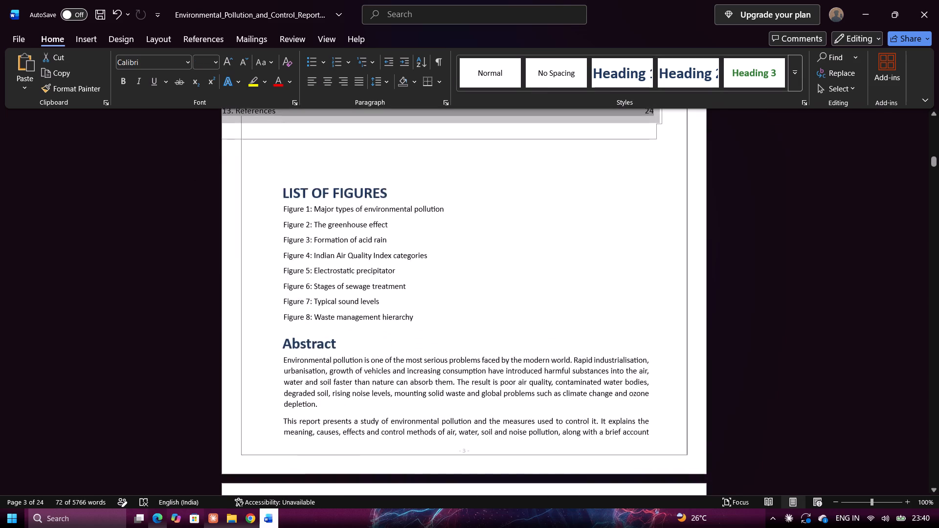
pyautogui.scroll(-6, 320, 329)
pyautogui.scroll(6, 320, 329)
pyautogui.click(279, 287)
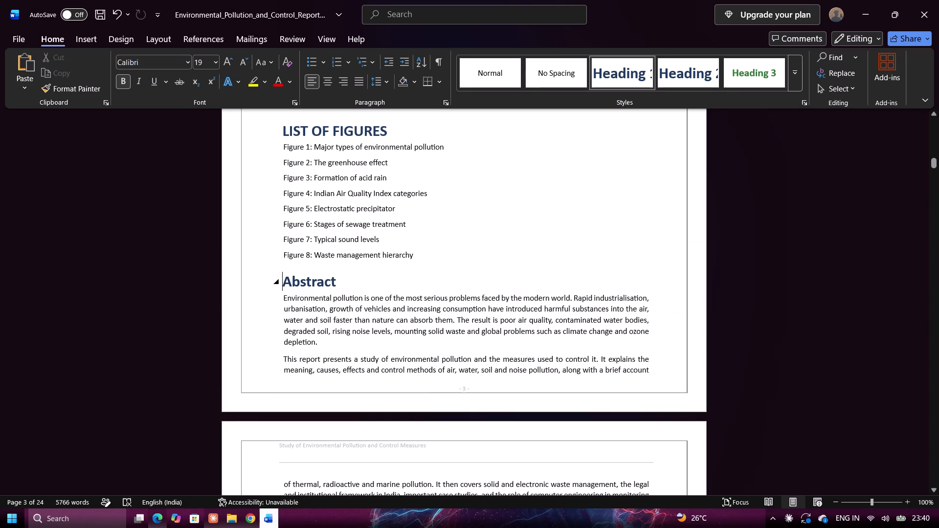
pyautogui.press('Return')
pyautogui.press('Return')
pyautogui.press('Return')
pyautogui.press('Return')
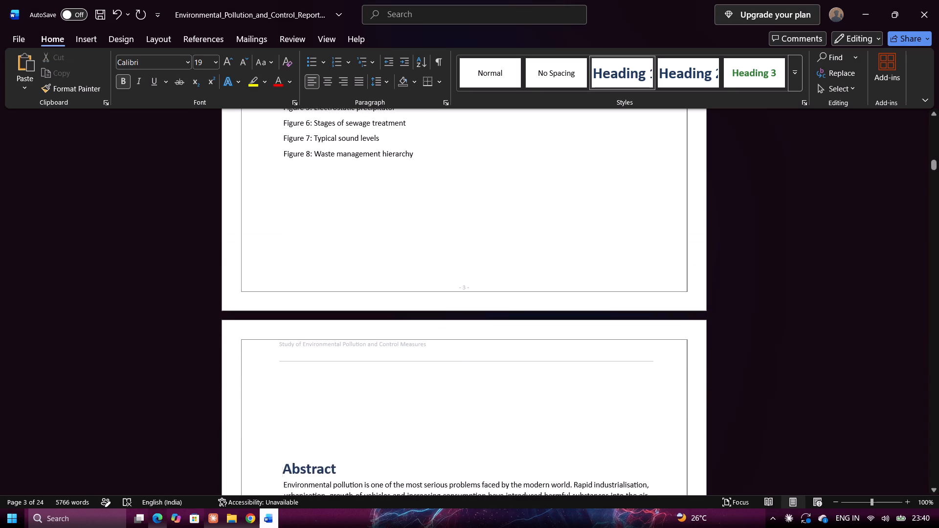
# Check the layout of the list of figures page and the Abstract page.
pyautogui.scroll(1, 295, 282)
pyautogui.scroll(-7, 306, 287)
pyautogui.scroll(1, 306, 287)
pyautogui.scroll(-7, 306, 287)
pyautogui.scroll(4, 306, 287)
pyautogui.scroll(-4, 306, 287)
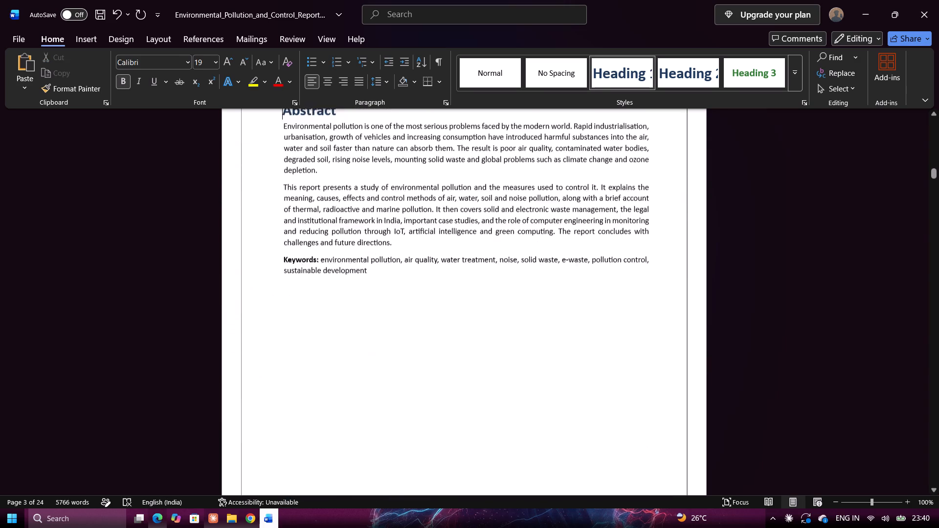
pyautogui.scroll(-17, 306, 287)
pyautogui.scroll(18, 306, 287)
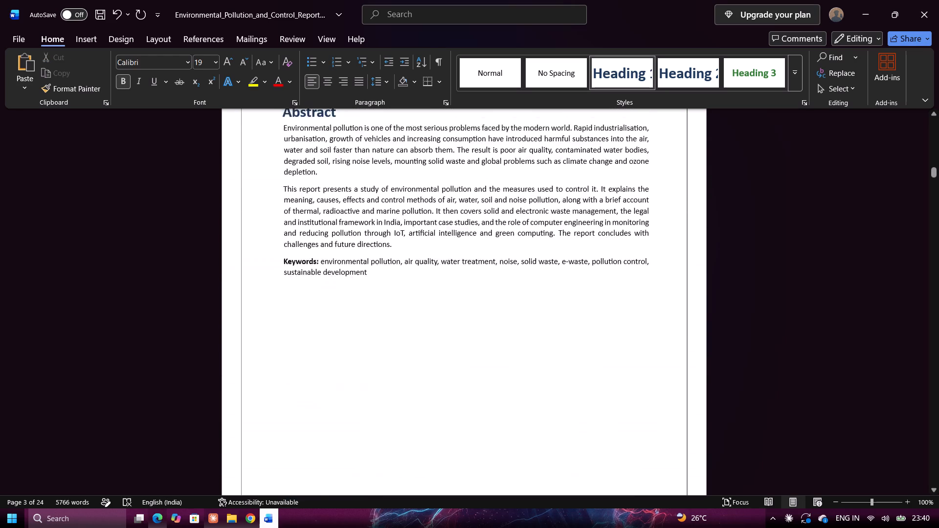
pyautogui.scroll(8, 308, 287)
pyautogui.scroll(-1, 308, 287)
pyautogui.scroll(1, 308, 287)
pyautogui.scroll(-1, 308, 287)
# Indent the "Abstract" entry in the table of contents with leading spaces so it sits inside the page border.
pyautogui.scroll(13, 308, 287)
pyautogui.scroll(4, 250, 296)
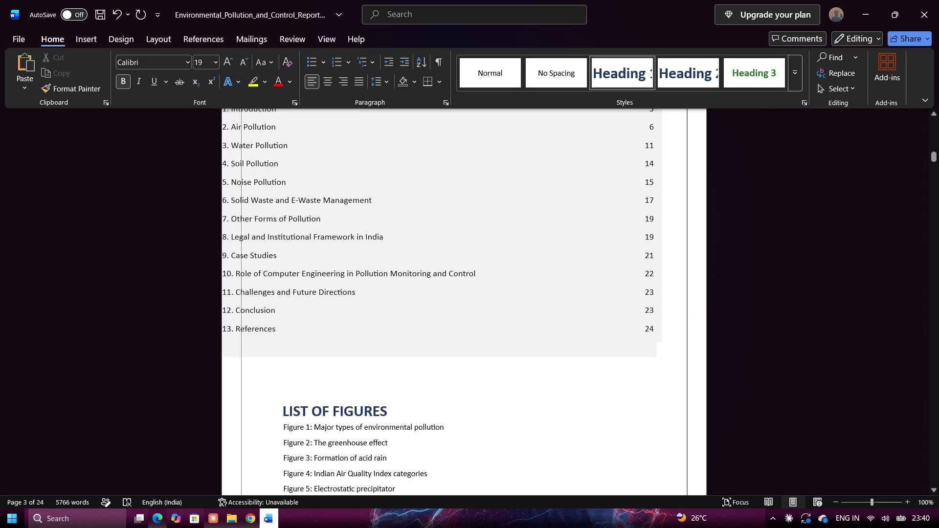
pyautogui.scroll(4, 265, 293)
pyautogui.scroll(-1, 265, 293)
pyautogui.click(224, 180)
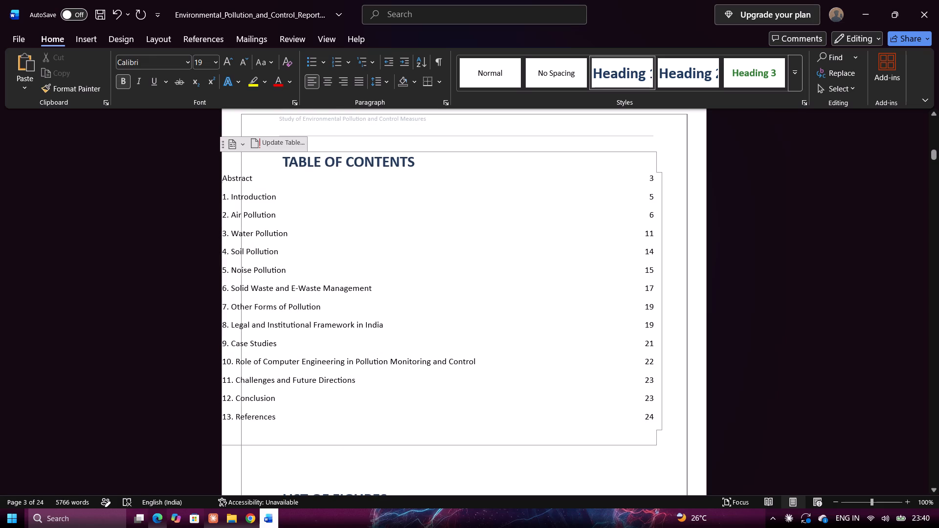
pyautogui.press('space')
pyautogui.press('space')
pyautogui.press('space')
pyautogui.press('space')
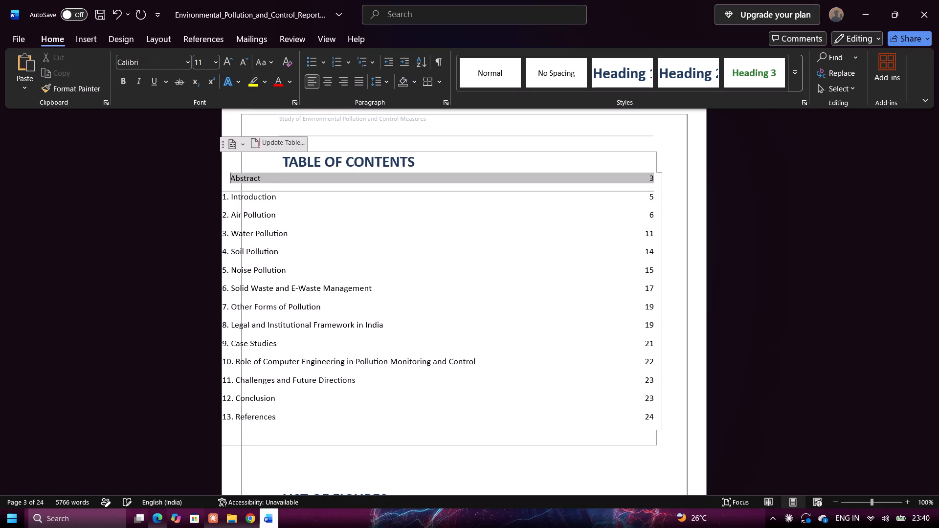
# Indent the "1. Introduction" contents entry with leading spaces to roughly line up with the Abstract entry.
pyautogui.click(220, 200)
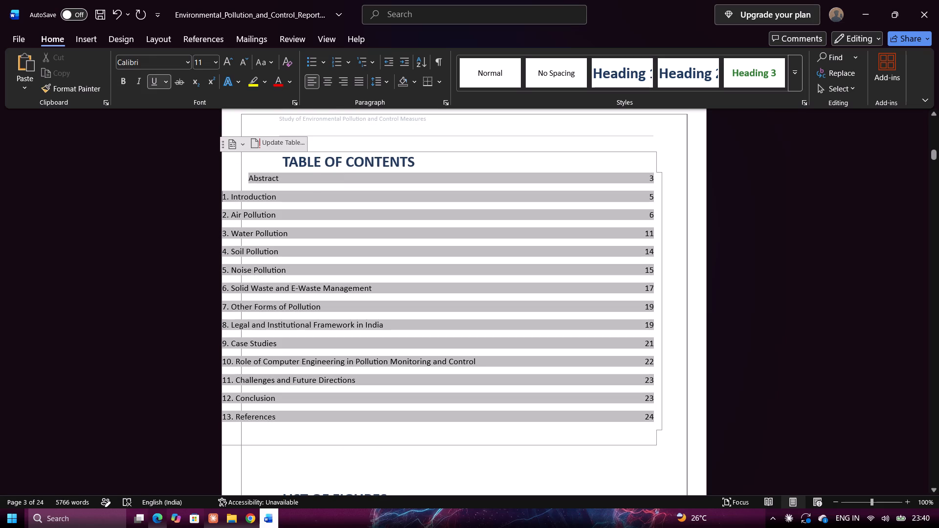
pyautogui.click(224, 198)
pyautogui.press('space')
pyautogui.press('space')
# Indent the "2. Air Pollution" contents entry with leading spaces to roughly line up with the entries above it.
pyautogui.click(224, 213)
pyautogui.press('space')
pyautogui.press('space')
pyautogui.press('space')
pyautogui.press('space')
pyautogui.press('space')
pyautogui.press('space')
pyautogui.press('space')
pyautogui.press('space')
pyautogui.press('space')
pyautogui.press('space')
pyautogui.press('space')
pyautogui.press('space')
pyautogui.press('space')
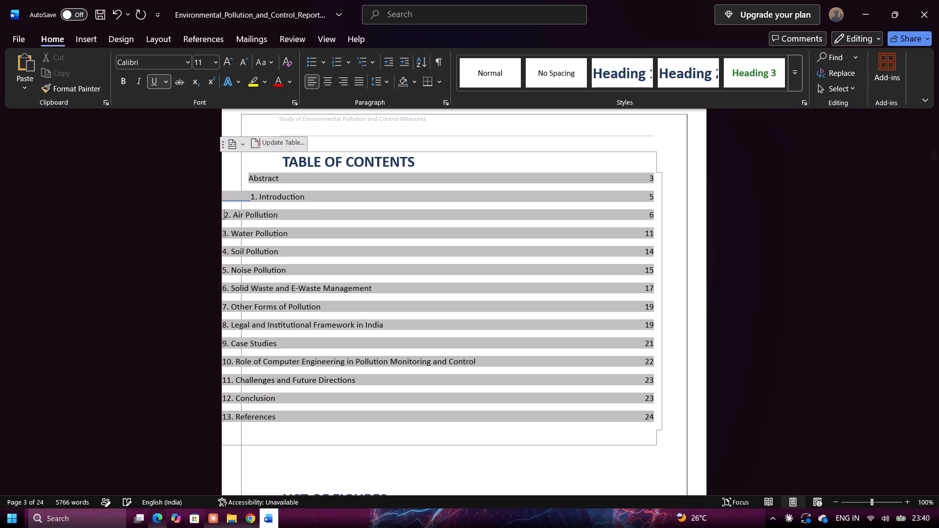
pyautogui.press('space')
pyautogui.press('space')
# Indent the "3. Water Pollution" contents entry with leading spaces so its text starts at the page border.
pyautogui.click(222, 229)
pyautogui.press('space')
pyautogui.press('space')
pyautogui.press('space')
pyautogui.press('space')
pyautogui.press('space')
pyautogui.press('space')
pyautogui.press('space')
pyautogui.press('space')
pyautogui.press('space')
pyautogui.press('space')
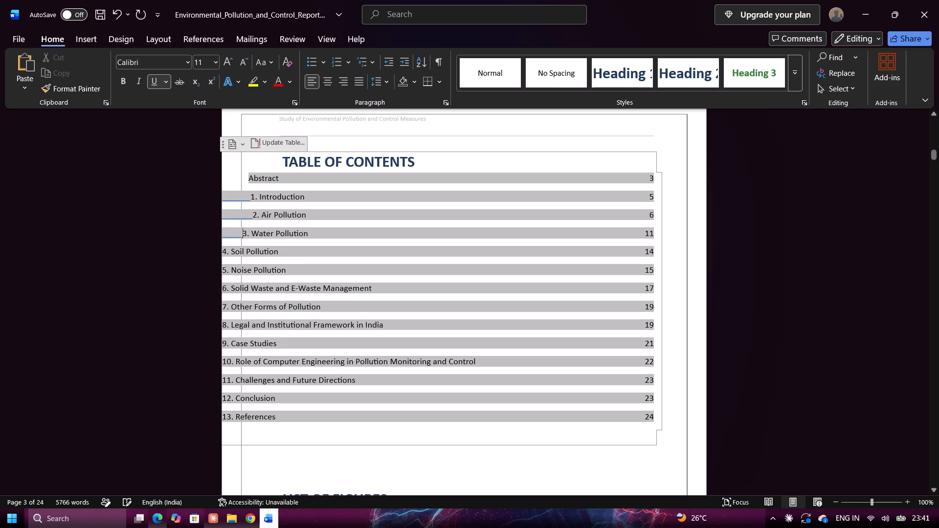
# Indent the "4. Soil Pollution" contents entry with leading spaces so it sits just inside the page border.
pyautogui.click(221, 255)
pyautogui.press('space')
pyautogui.press('space')
pyautogui.press('space')
pyautogui.press('space')
pyautogui.press('space')
pyautogui.press('space')
pyautogui.press('space')
pyautogui.press('space')
pyautogui.press('space')
pyautogui.press('space')
pyautogui.press('space')
pyautogui.press('space')
# Indent the "5. Noise Pollution" contents entry with leading spaces to roughly line up with the Abstract entry.
pyautogui.click(220, 270)
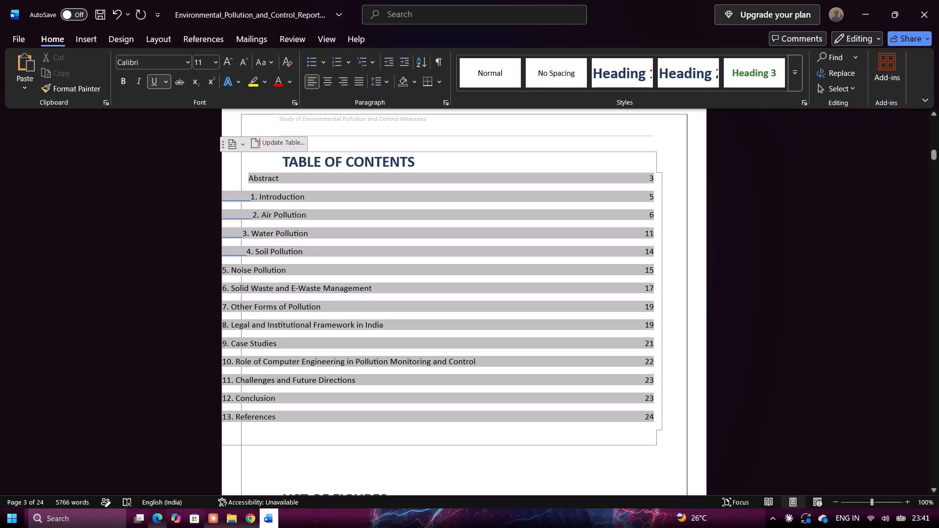
pyautogui.press('space')
pyautogui.press('space')
pyautogui.press('space')
pyautogui.press('space')
pyautogui.press('space')
pyautogui.press('space')
pyautogui.press('space')
pyautogui.press('space')
pyautogui.press('space')
pyautogui.press('space')
pyautogui.press('space')
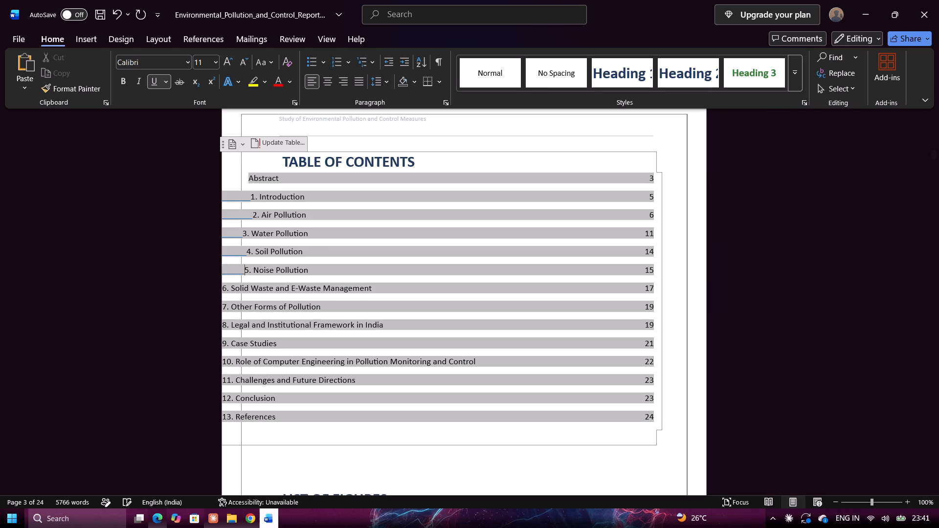
pyautogui.press('space')
pyautogui.press('space')
# Indent the "6. Solid Waste and E-Waste Management" contents entry with leading spaces to line up with the Noise Pollution entry.
pyautogui.click(224, 286)
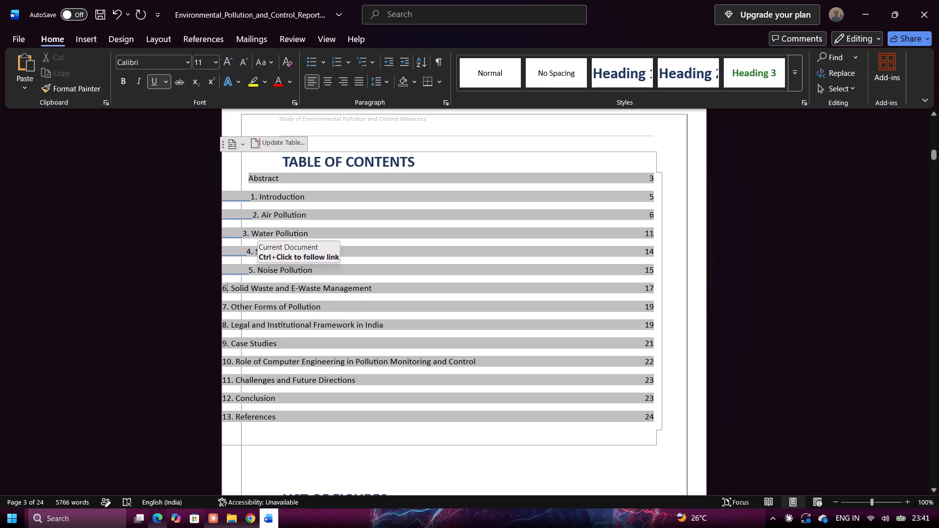
pyautogui.press('Left')
pyautogui.press('space')
pyautogui.press('space')
pyautogui.press('space')
pyautogui.press('space')
pyautogui.press('space')
pyautogui.press('space')
pyautogui.press('space')
pyautogui.press('space')
pyautogui.press('space')
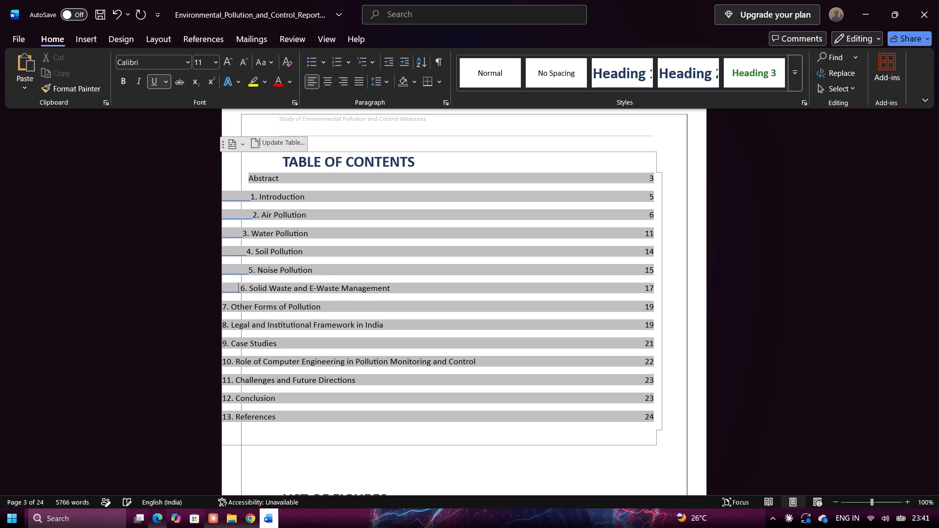
pyautogui.press('space')
pyautogui.press('space')
pyautogui.press('space')
pyautogui.press('space')
# Indent the "7. Other Forms of Pollution" contents entry with leading spaces to roughly line up with the entries above it.
pyautogui.press('Down')
pyautogui.press('Left')
pyautogui.press('Left')
pyautogui.press('Left')
pyautogui.press('Left')
pyautogui.press('Left')
pyautogui.press('Left')
pyautogui.press('Left')
pyautogui.press('Left')
pyautogui.press('Left')
pyautogui.press('Left')
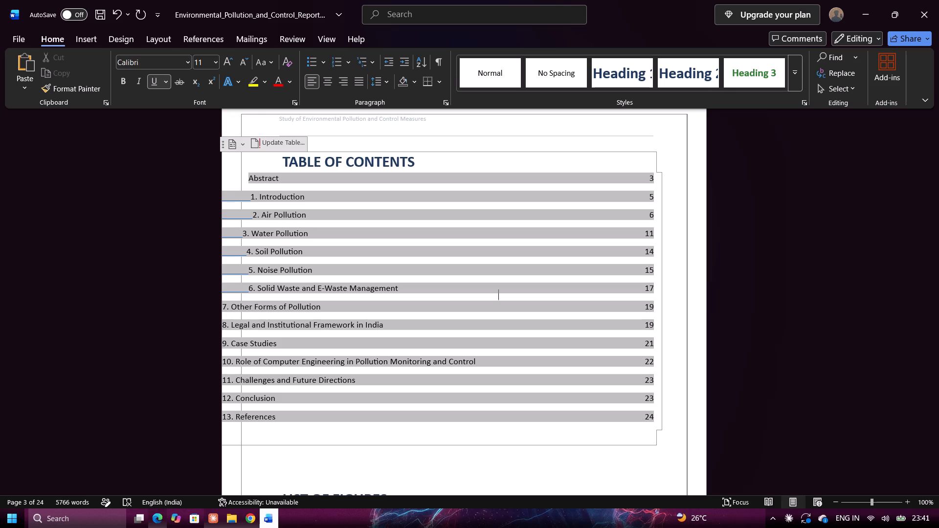
pyautogui.press('space')
pyautogui.press('space')
pyautogui.press('space')
pyautogui.press('space')
pyautogui.press('space')
pyautogui.press('space')
pyautogui.press('Right')
pyautogui.press('Right')
pyautogui.press('Right')
pyautogui.press('Right')
pyautogui.press('Right')
pyautogui.press('Left')
pyautogui.press('Left')
pyautogui.press('space')
pyautogui.press('space')
pyautogui.press('space')
pyautogui.press('space')
pyautogui.press('space')
pyautogui.press('space')
pyautogui.press('space')
pyautogui.press('space')
pyautogui.press('space')
pyautogui.press('space')
pyautogui.press('space')
pyautogui.press('space')
pyautogui.press('space')
pyautogui.press('space')
pyautogui.press('space')
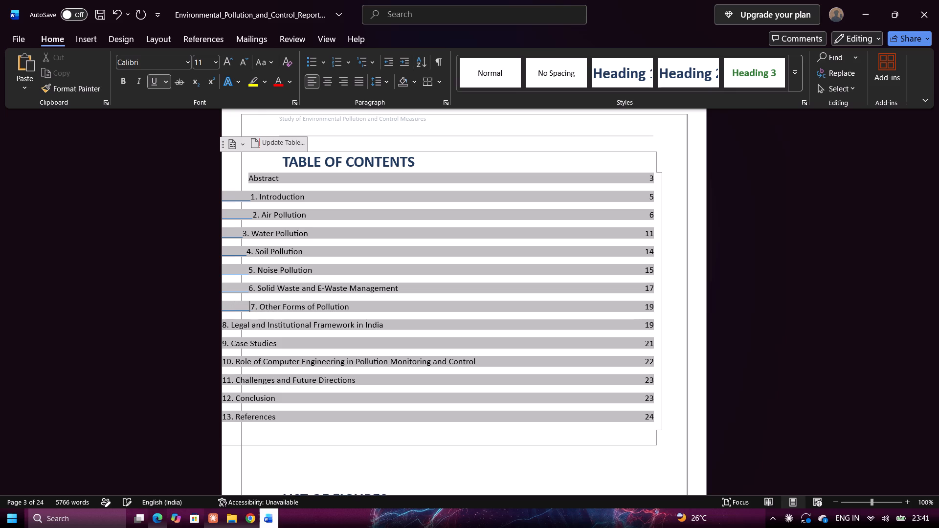
# Indent the "8. Legal and Institutional Framework in India" contents entry with leading spaces so it sits inside the page border.
pyautogui.press('Down')
pyautogui.press('Left')
pyautogui.press('Left')
pyautogui.press('Left')
pyautogui.press('Left')
pyautogui.press('Left')
pyautogui.press('Left')
pyautogui.press('Left')
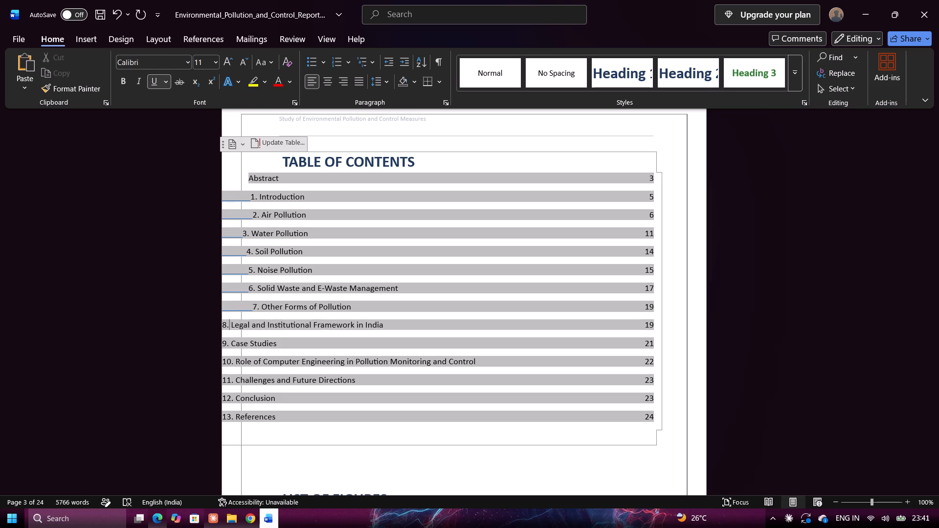
pyautogui.press('Left')
pyautogui.press('Left')
pyautogui.press('space')
pyautogui.press('space')
pyautogui.press('space')
pyautogui.press('space')
pyautogui.press('space')
pyautogui.press('space')
pyautogui.press('space')
pyautogui.press('space')
pyautogui.press('space')
pyautogui.press('space')
pyautogui.press('space')
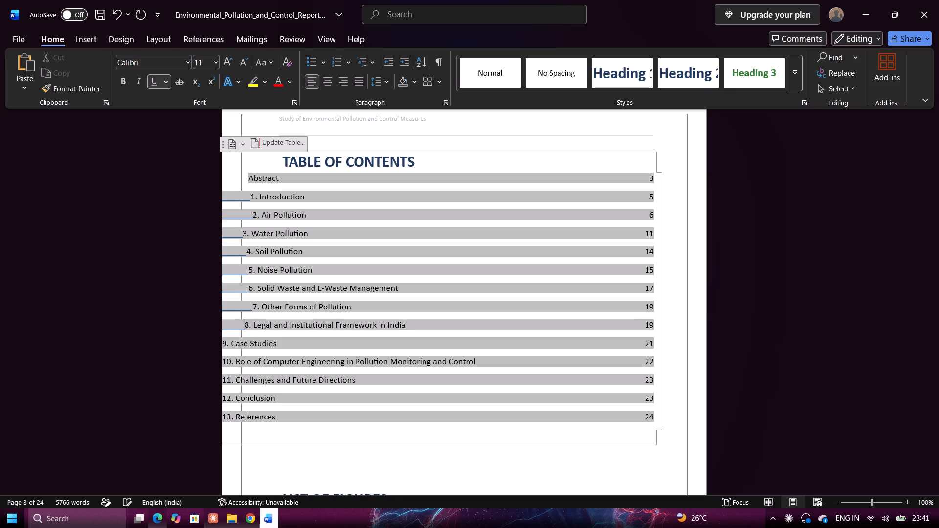
pyautogui.press('space')
# Indent the "9. Case Studies" contents entry with leading spaces to line up with entry 8 above it.
pyautogui.press('Right')
pyautogui.press('Down')
pyautogui.press('Left')
pyautogui.press('Left')
pyautogui.press('Left')
pyautogui.press('Left')
pyautogui.press('Left')
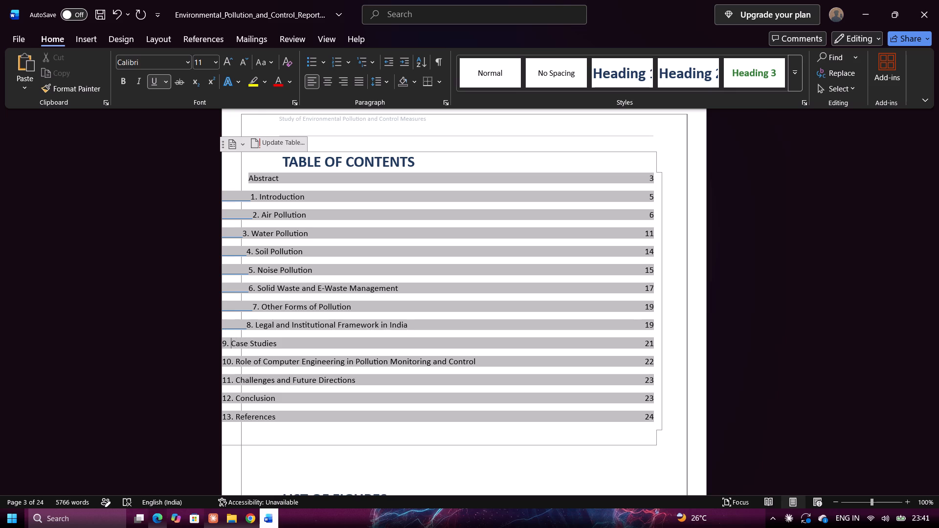
pyautogui.press('Left')
pyautogui.press('Left')
pyautogui.press('Left')
pyautogui.press('space')
pyautogui.press('space')
pyautogui.press('space')
pyautogui.press('space')
pyautogui.press('space')
pyautogui.press('space')
pyautogui.press('space')
pyautogui.press('space')
pyautogui.press('space')
pyautogui.press('space')
pyautogui.press('space')
pyautogui.press('space')
# Indent the "10. Role of Computer Engineering in Pollution Monitoring and Control" contents entry with leading spaces to roughly line up with entry 9.
pyautogui.press('Right')
pyautogui.press('Down')
pyautogui.press('space')
pyautogui.press('Left')
pyautogui.press('Left')
pyautogui.press('Left')
pyautogui.press('Left')
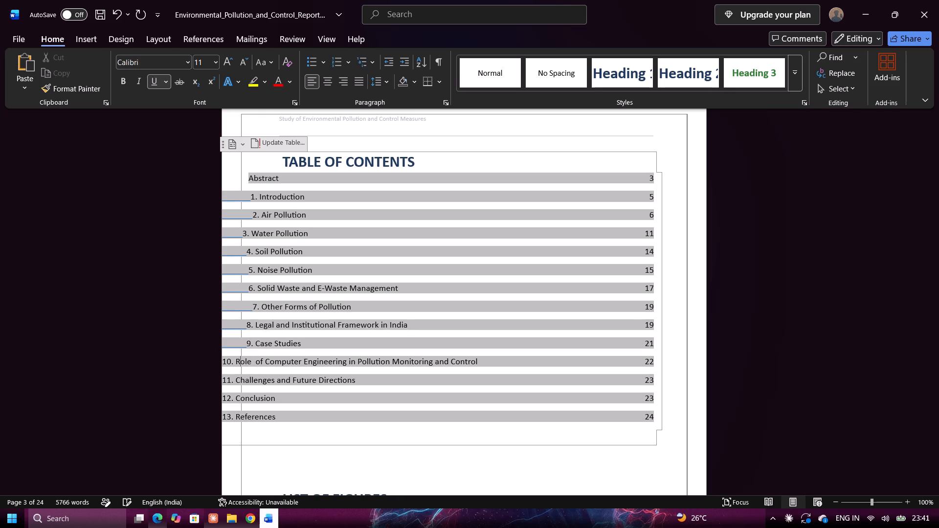
pyautogui.press('Left')
pyautogui.press('Left')
pyautogui.press('Left')
pyautogui.press('Left')
pyautogui.press('Left')
pyautogui.press('space')
pyautogui.press('space')
pyautogui.press('space')
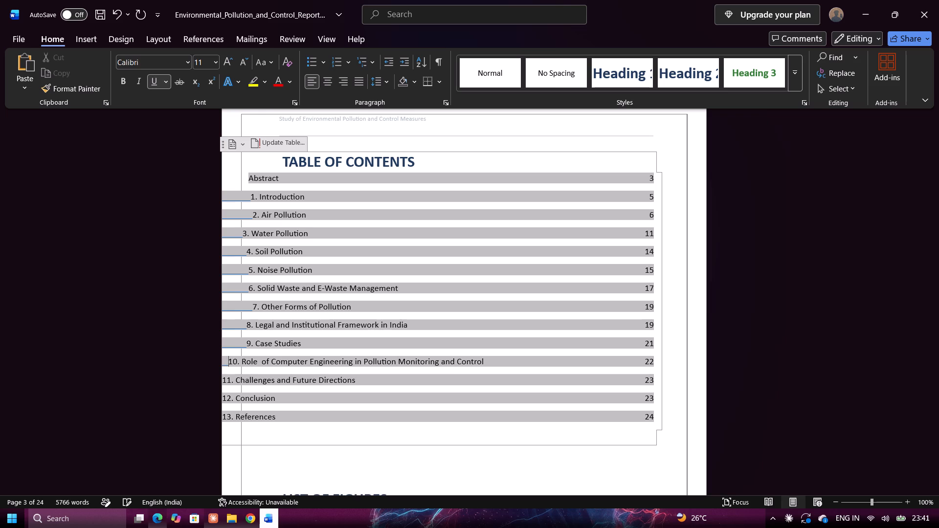
pyautogui.press('space')
# Indent the "11. Challenges and Future Directions" contents entry with leading spaces to roughly line up with entry 10.
pyautogui.press('Down')
pyautogui.press('Left')
pyautogui.press('Left')
pyautogui.press('Left')
pyautogui.press('Left')
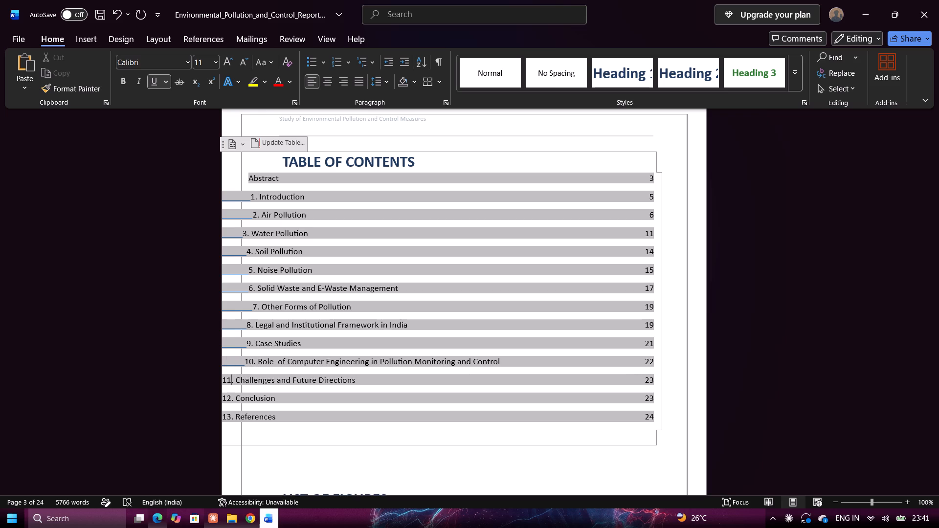
pyautogui.press('Left')
pyautogui.press('Left')
pyautogui.press('space')
pyautogui.press('space')
pyautogui.press('space')
pyautogui.press('space')
pyautogui.press('space')
pyautogui.press('space')
pyautogui.press('space')
pyautogui.press('space')
pyautogui.press('space')
pyautogui.press('space')
pyautogui.press('space')
pyautogui.press('space')
pyautogui.press('space')
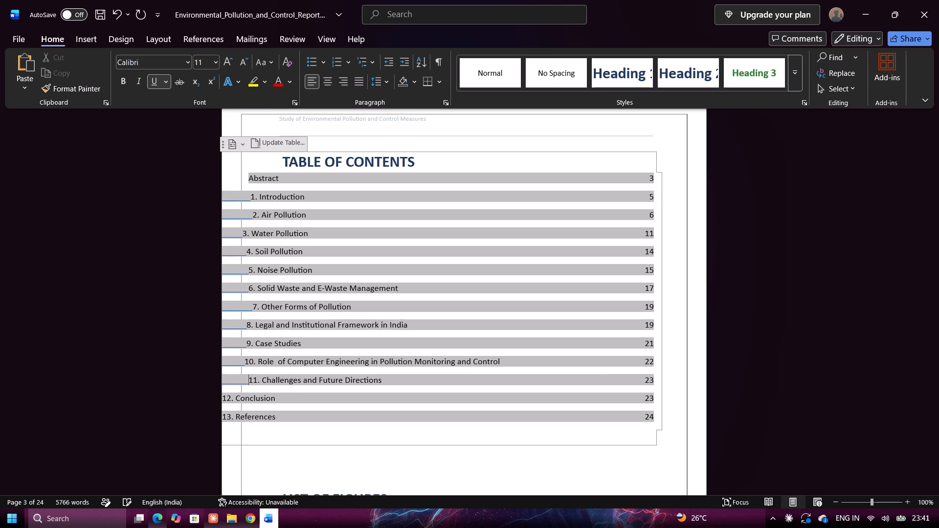
pyautogui.press('BackSpace')
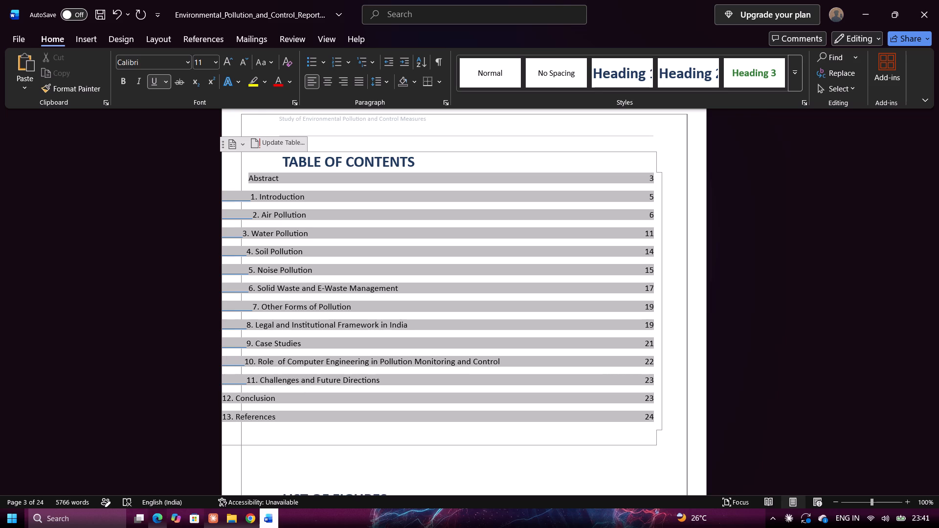
# Indent the "12. Conclusion" contents entry with leading spaces so it sits just inside the page border.
pyautogui.press('Down')
pyautogui.press('Left')
pyautogui.press('Left')
pyautogui.press('Left')
pyautogui.press('Left')
pyautogui.press('Left')
pyautogui.press('Left')
pyautogui.press('space')
pyautogui.press('space')
pyautogui.press('space')
pyautogui.press('space')
pyautogui.press('space')
pyautogui.press('space')
pyautogui.press('space')
pyautogui.press('space')
pyautogui.press('space')
pyautogui.press('space')
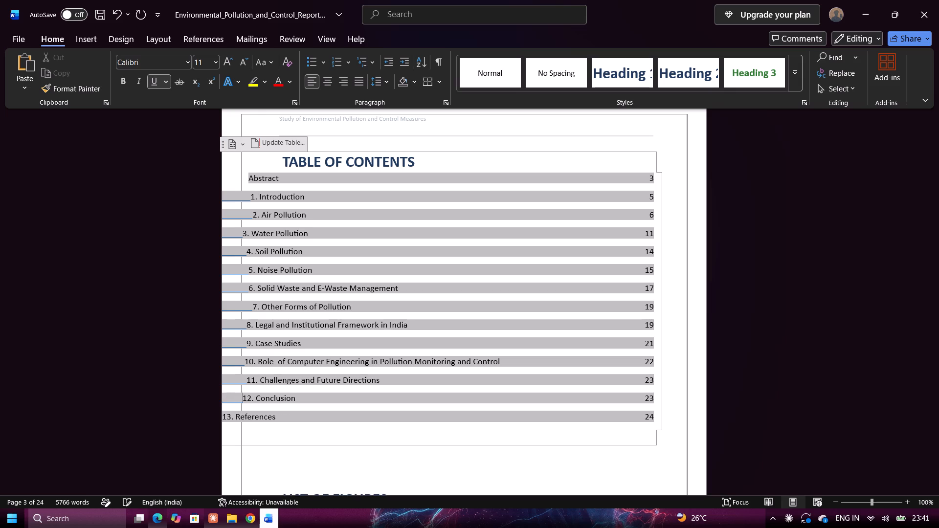
# Indent the "13. References" contents entry with leading spaces to roughly line up with entry 12, and leave the contents table.
pyautogui.press('Down')
pyautogui.press('Left')
pyautogui.press('Left')
pyautogui.press('Left')
pyautogui.press('Left')
pyautogui.press('Left')
pyautogui.press('Left')
pyautogui.press('space')
pyautogui.press('space')
pyautogui.press('space')
pyautogui.press('space')
pyautogui.press('space')
pyautogui.press('space')
pyautogui.press('space')
pyautogui.press('space')
pyautogui.press('space')
pyautogui.press('space')
pyautogui.press('space')
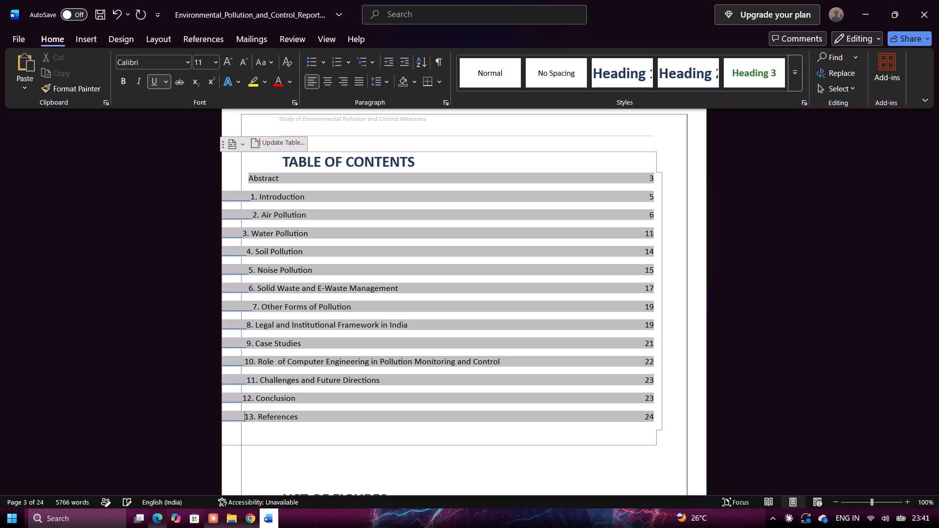
pyautogui.click(316, 471)
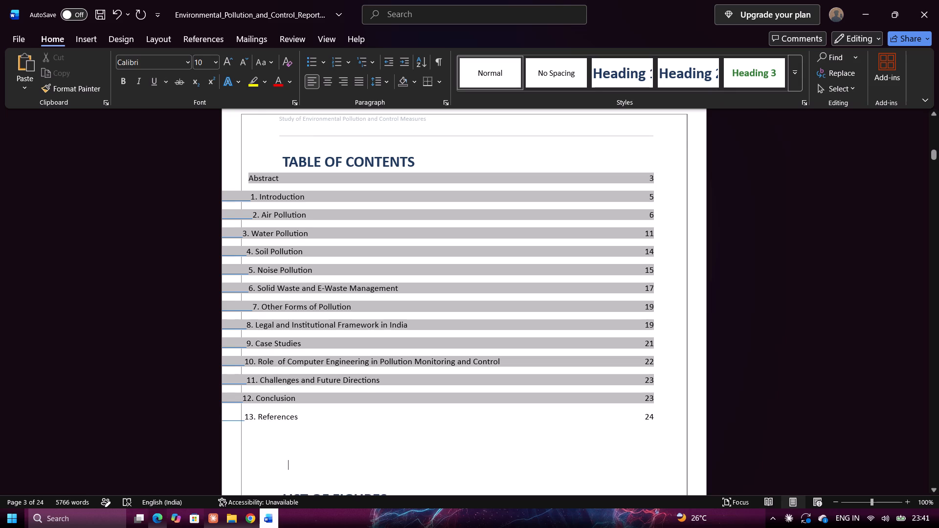
# Look through the report from the table of contents and list of figures to the Noise Pollution section.
pyautogui.scroll(1, 335, 448)
pyautogui.click(347, 447)
pyautogui.scroll(-2, 358, 472)
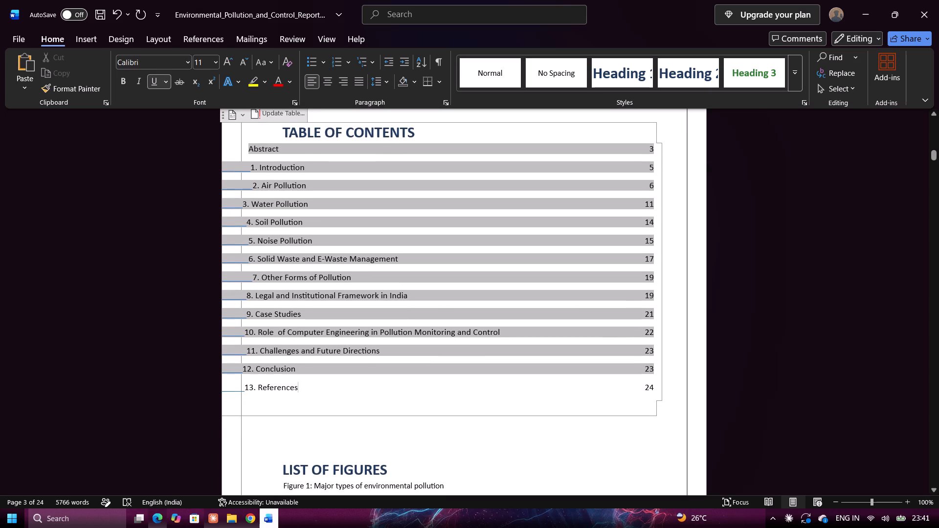
pyautogui.doubleClick(380, 434)
pyautogui.doubleClick(380, 434)
pyautogui.doubleClick(546, 434)
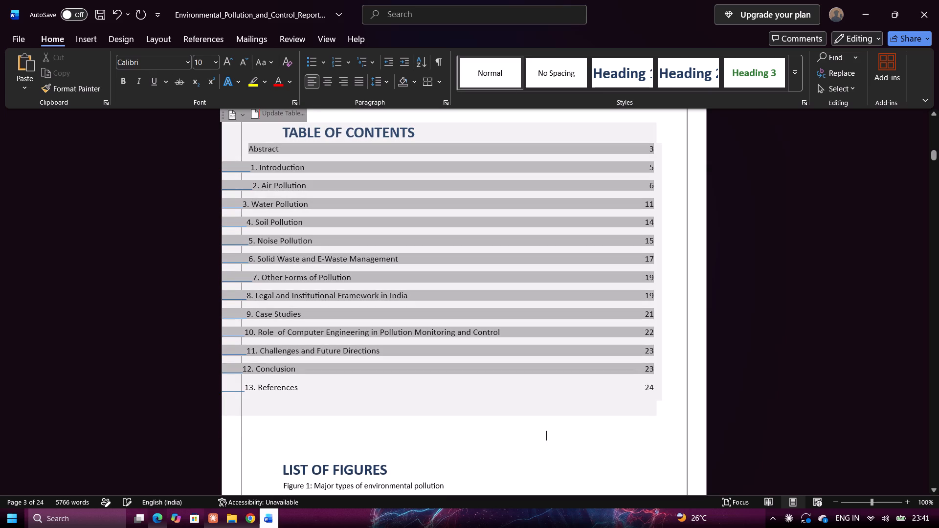
pyautogui.doubleClick(544, 435)
pyautogui.scroll(-7, 544, 435)
pyautogui.doubleClick(586, 384)
pyautogui.scroll(-17, 586, 384)
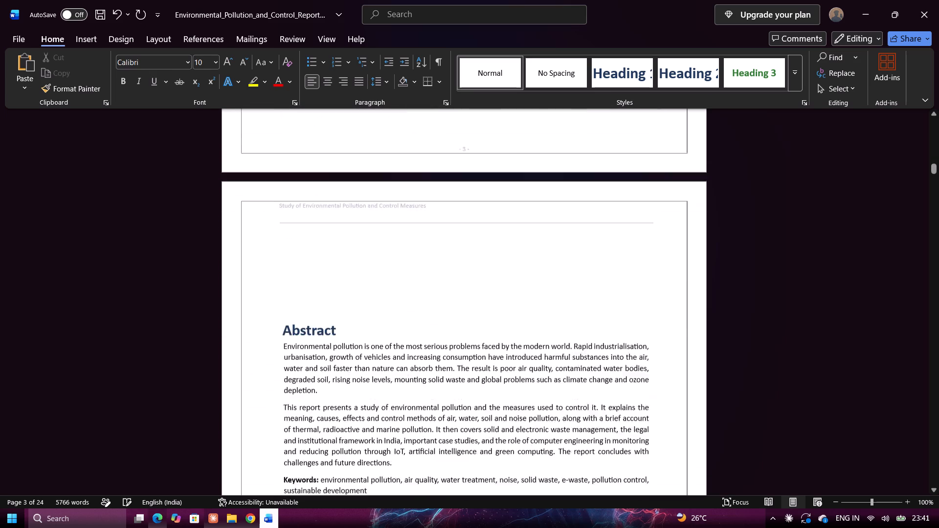
pyautogui.scroll(-8, 586, 384)
pyautogui.moveTo(931, 178); pyautogui.dragTo(935, 283)
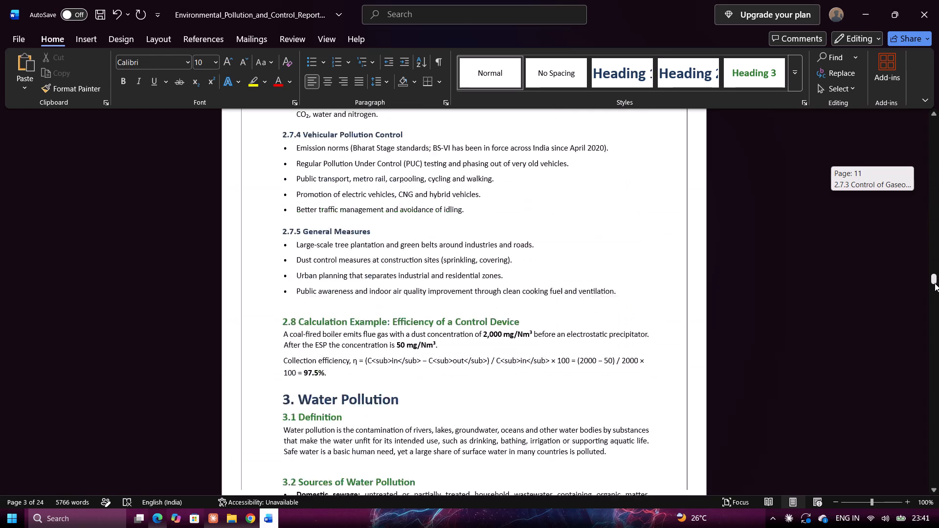
pyautogui.moveTo(935, 283); pyautogui.dragTo(934, 355)
pyautogui.scroll(12, 763, 354)
pyautogui.scroll(5, 753, 218)
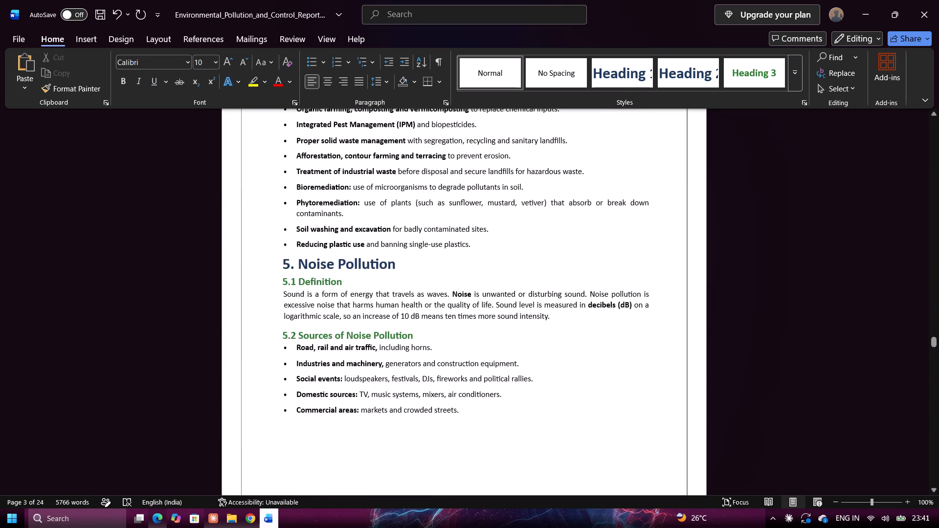
# Review the front pages from the cover through the contents and list of figures to the Abstract.
pyautogui.moveTo(938, 345); pyautogui.dragTo(909, 46)
pyautogui.scroll(-2, 693, 279)
pyautogui.scroll(1, 693, 279)
pyautogui.scroll(-16, 693, 279)
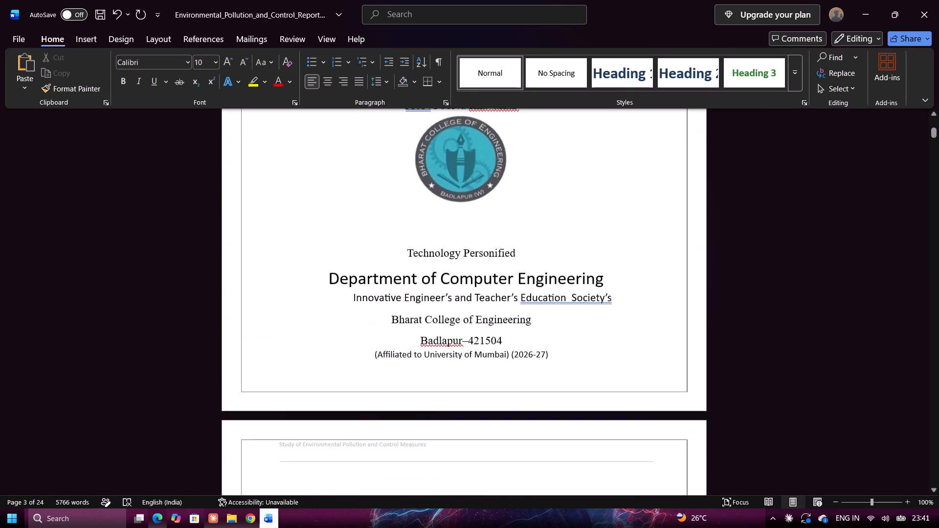
pyautogui.scroll(-5, 687, 281)
pyautogui.scroll(1, 687, 281)
pyautogui.scroll(-8, 685, 281)
pyautogui.scroll(-13, 592, 294)
pyautogui.scroll(1, 569, 303)
pyautogui.scroll(-16, 569, 303)
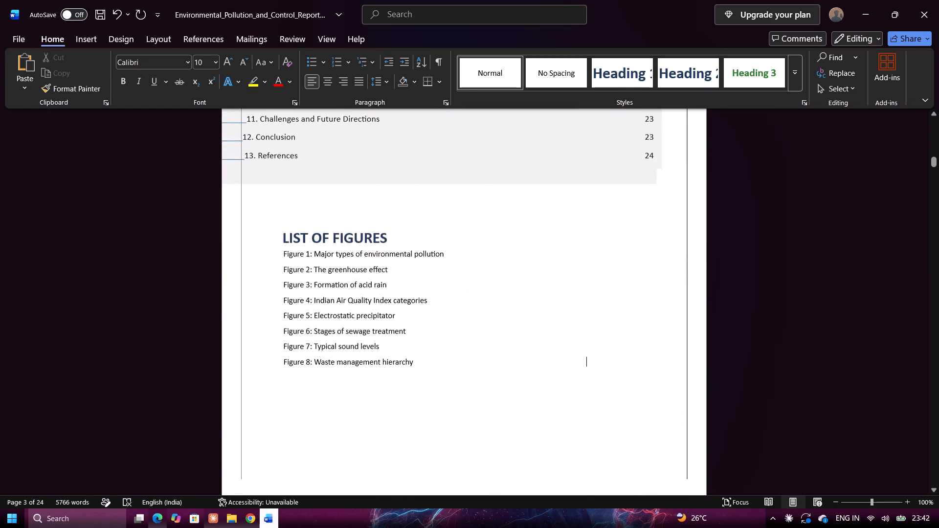
pyautogui.scroll(-5, 569, 303)
pyautogui.scroll(1, 569, 303)
pyautogui.scroll(-5, 569, 303)
pyautogui.scroll(-7, 529, 309)
pyautogui.scroll(-3, 449, 299)
pyautogui.scroll(4, 416, 280)
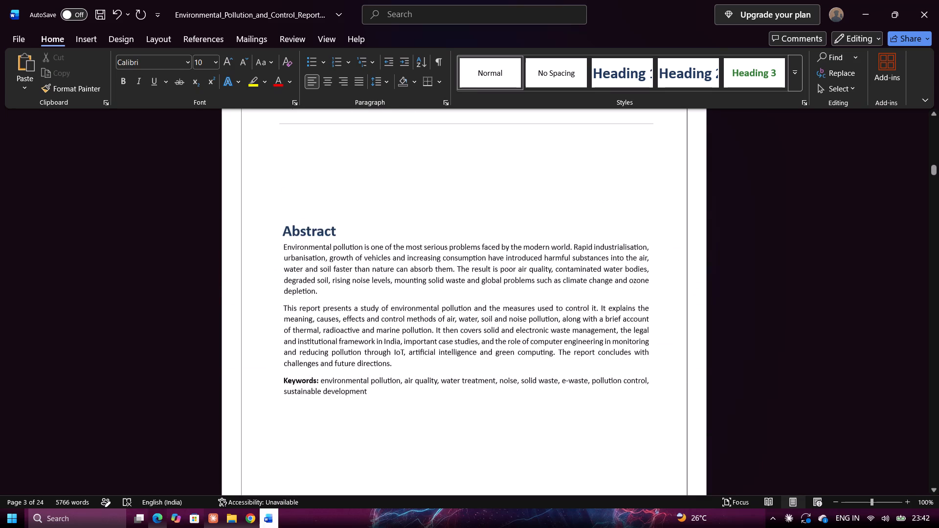
# Set the font size of all text from the Abstract heading to the end of the report to 14.
pyautogui.moveTo(285, 241); pyautogui.dragTo(522, 512)
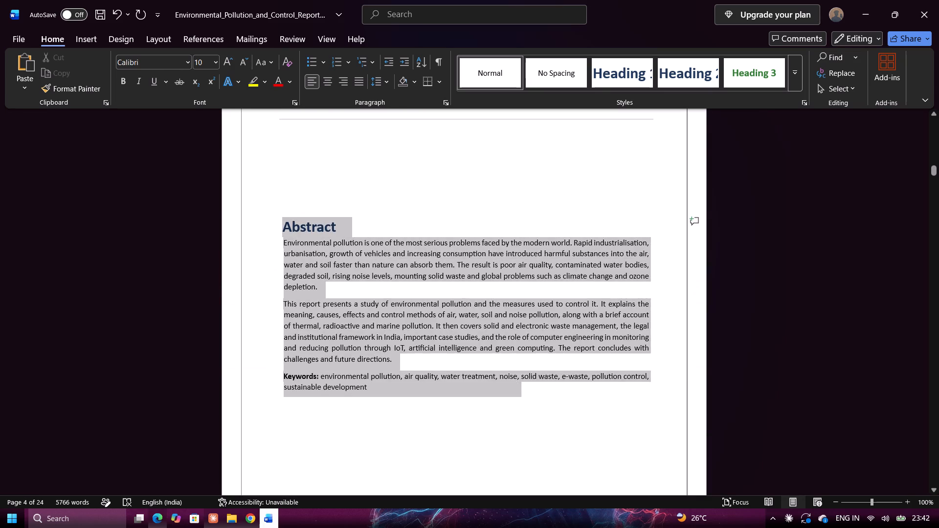
pyautogui.moveTo(522, 512); pyautogui.dragTo(542, 527)
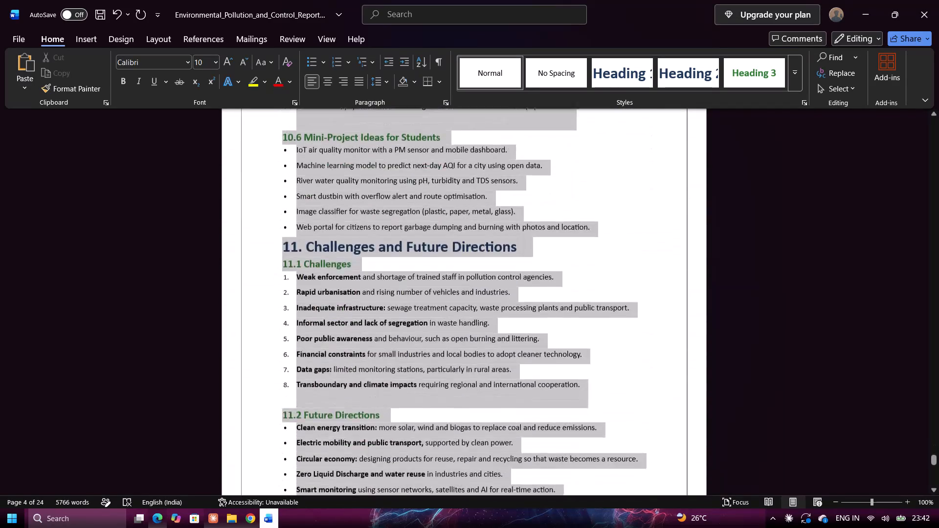
pyautogui.moveTo(542, 527); pyautogui.dragTo(546, 527)
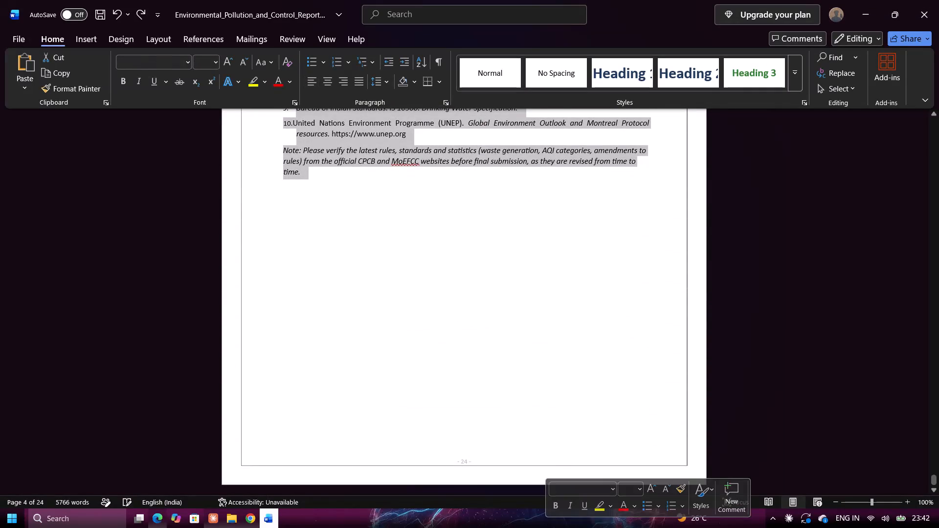
pyautogui.click(215, 66)
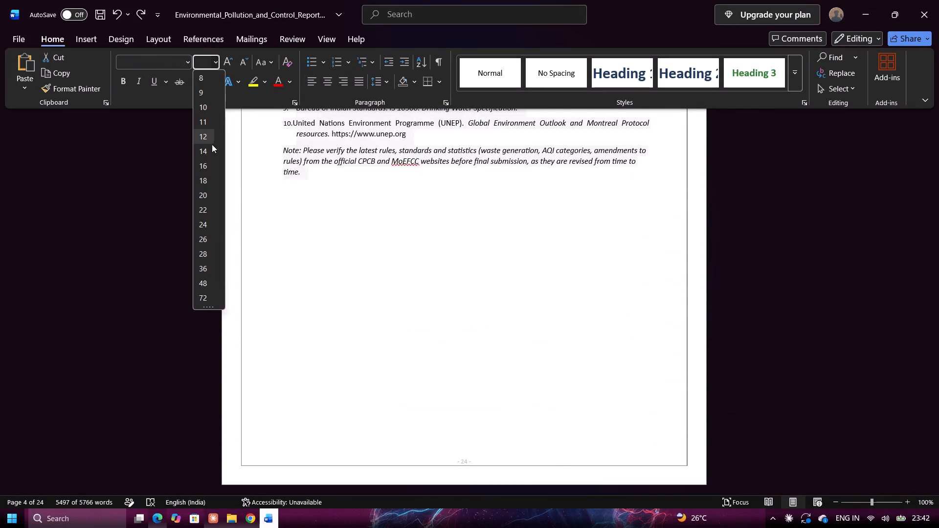
pyautogui.click(206, 155)
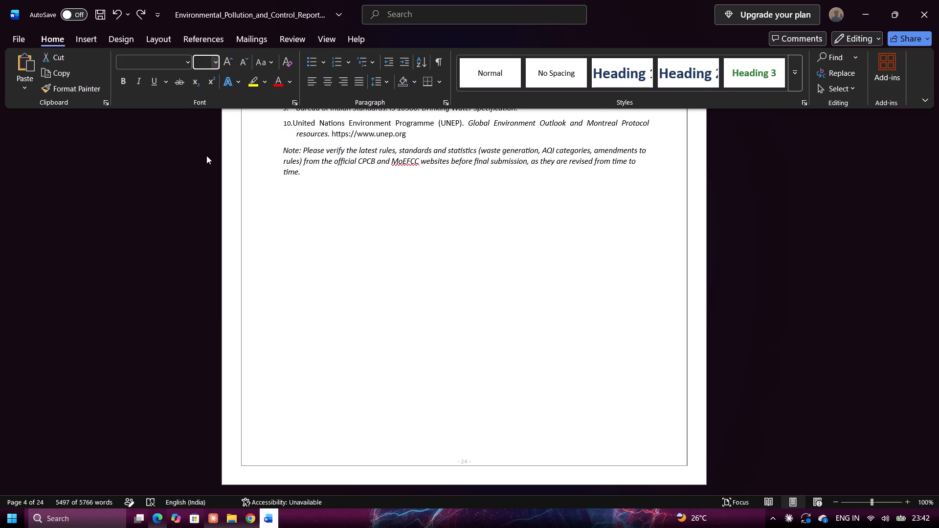
pyautogui.click(796, 220)
# Check the layout of the resized text and tables across the report's body sections.
pyautogui.scroll(3, 670, 304)
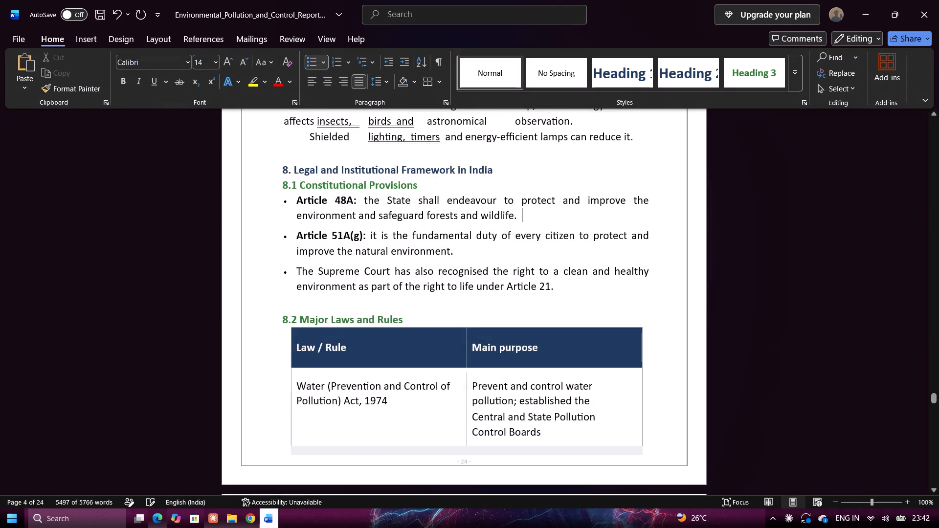
pyautogui.scroll(5, 670, 304)
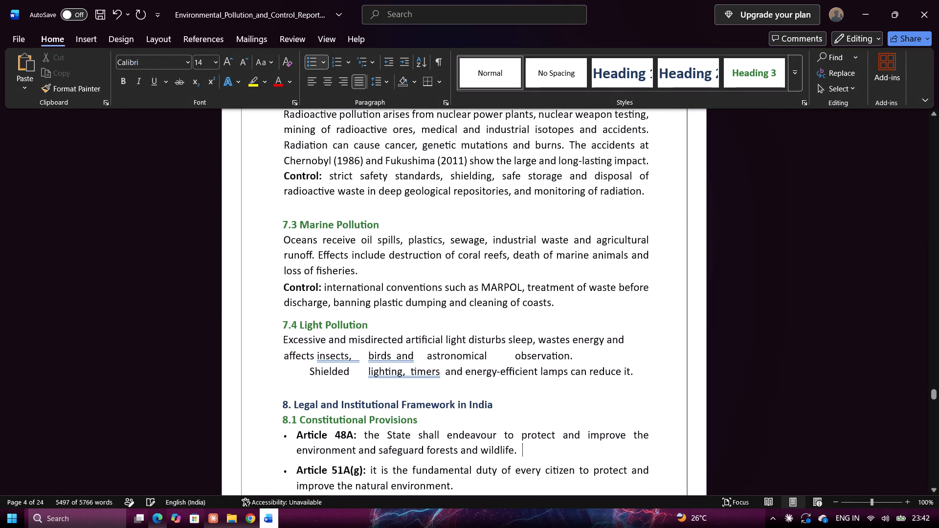
pyautogui.moveTo(938, 395); pyautogui.dragTo(936, 123)
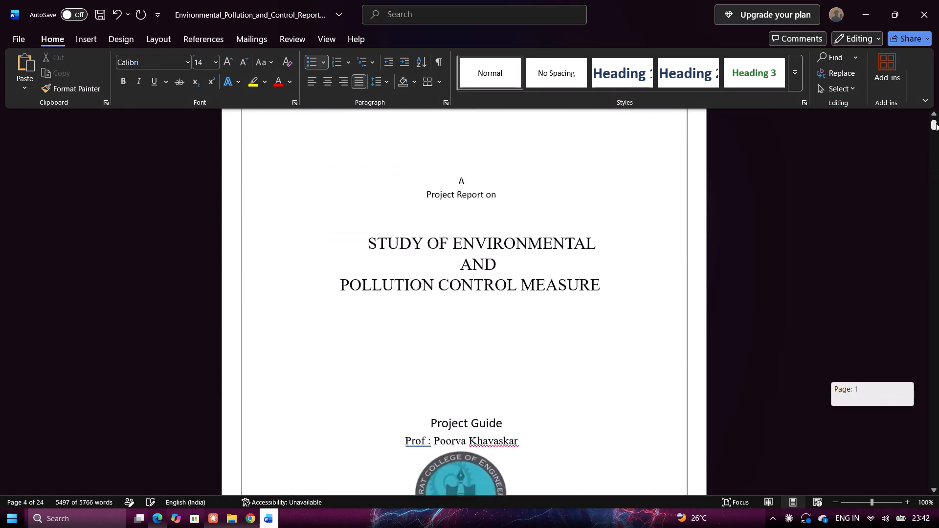
pyautogui.moveTo(936, 123); pyautogui.dragTo(935, 108)
pyautogui.scroll(-17, 832, 310)
pyautogui.scroll(1, 831, 311)
pyautogui.scroll(-15, 831, 311)
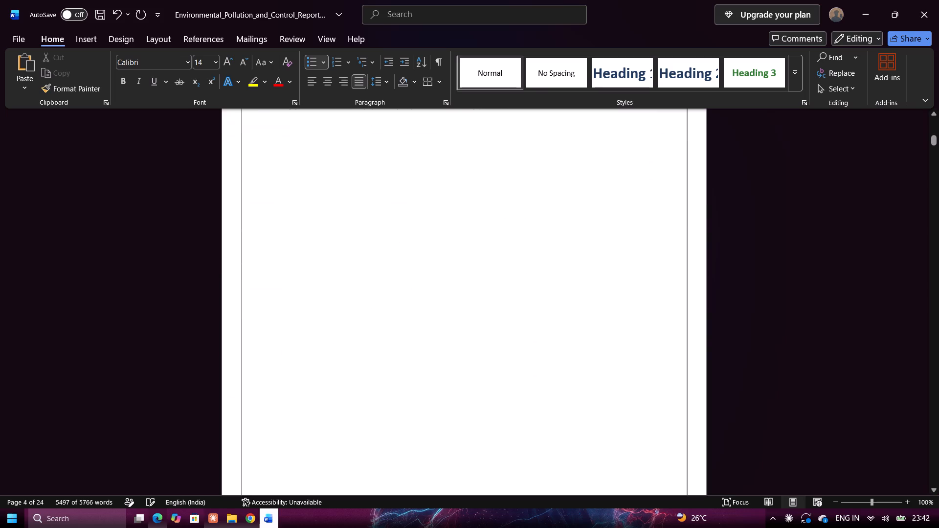
pyautogui.scroll(-18, 831, 311)
pyautogui.scroll(-8, 831, 311)
pyautogui.scroll(1, 831, 311)
pyautogui.scroll(-20, 831, 311)
pyautogui.scroll(-20, 831, 311)
pyautogui.scroll(-1, 831, 311)
pyautogui.scroll(1, 831, 311)
pyautogui.scroll(-10, 831, 311)
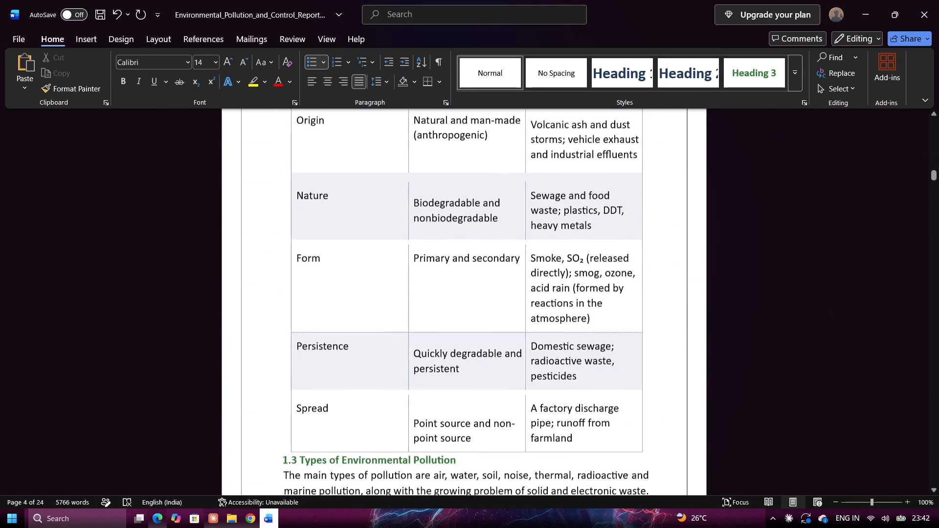
pyautogui.scroll(-15, 831, 311)
pyautogui.scroll(-11, 831, 311)
pyautogui.scroll(-16, 831, 311)
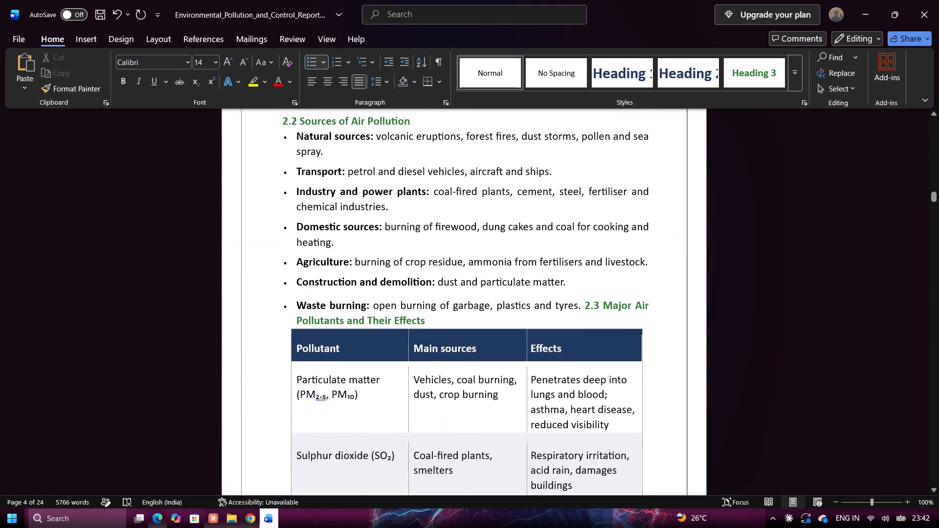
pyautogui.moveTo(930, 194); pyautogui.dragTo(919, 194)
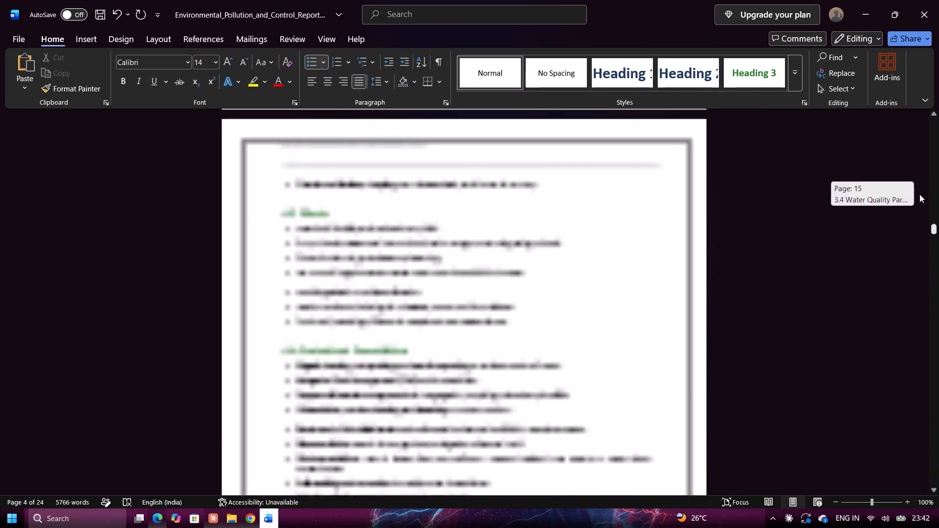
# Review the cover, acknowledgement, table of contents and list of figures pages, ending back at the cover.
pyautogui.moveTo(919, 194); pyautogui.dragTo(908, 0)
pyautogui.scroll(-3, 762, 258)
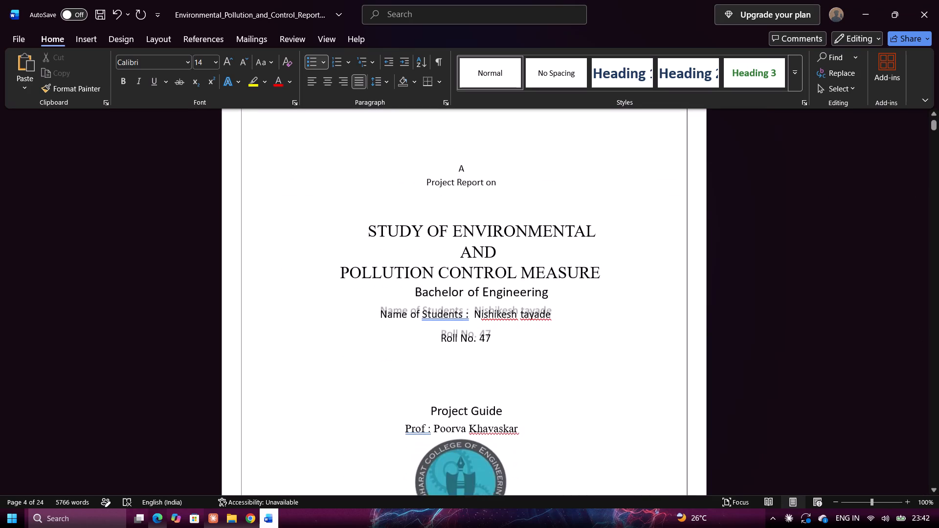
pyautogui.scroll(-6, 762, 258)
pyautogui.scroll(1, 762, 258)
pyautogui.scroll(-1, 762, 258)
pyautogui.scroll(1, 762, 258)
pyautogui.scroll(-9, 762, 258)
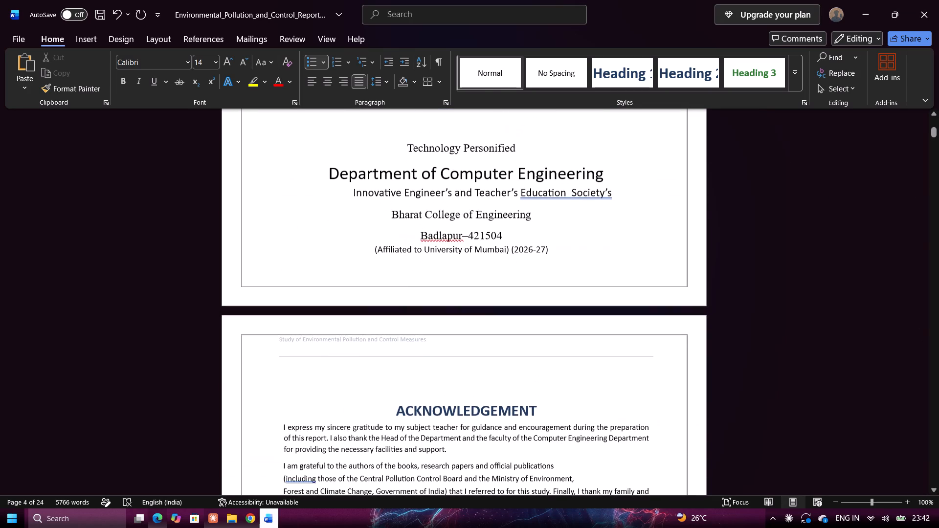
pyautogui.scroll(-13, 762, 260)
pyautogui.scroll(-9, 762, 260)
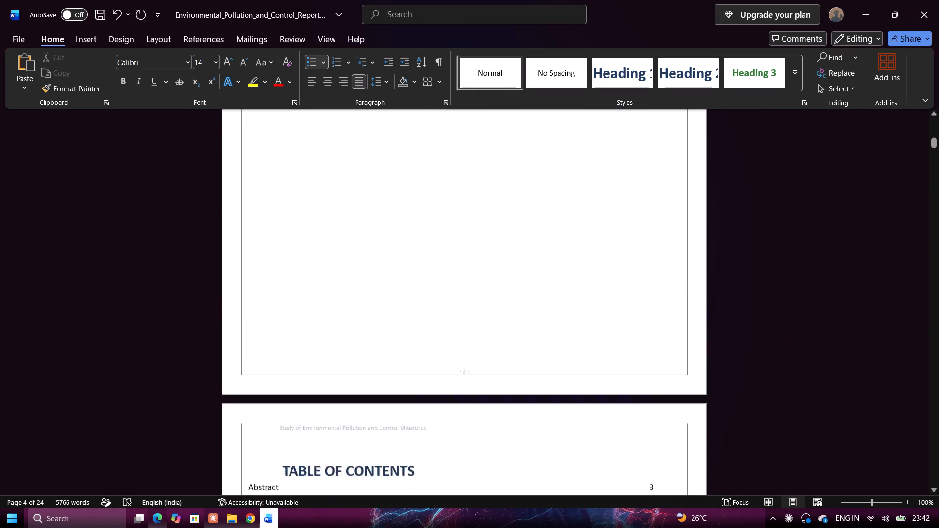
pyautogui.scroll(-14, 762, 260)
pyautogui.scroll(4, 762, 260)
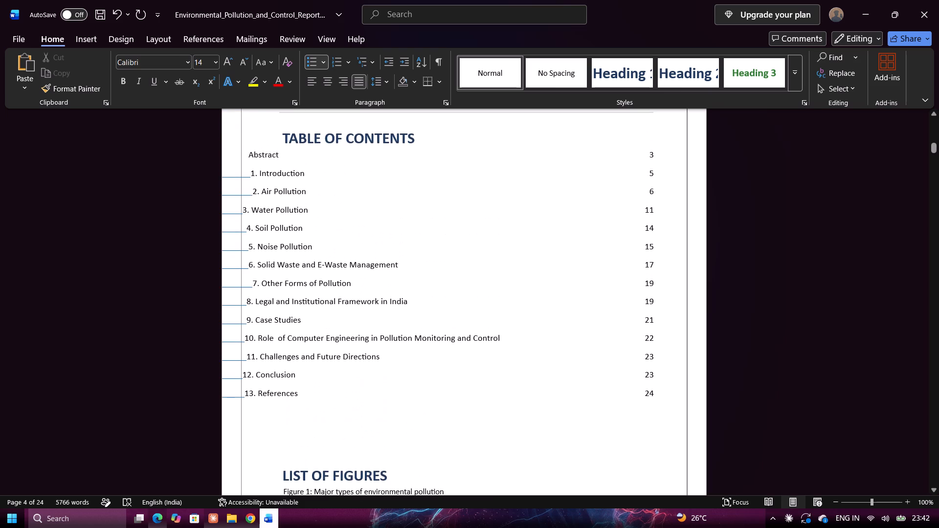
pyautogui.scroll(1, 762, 260)
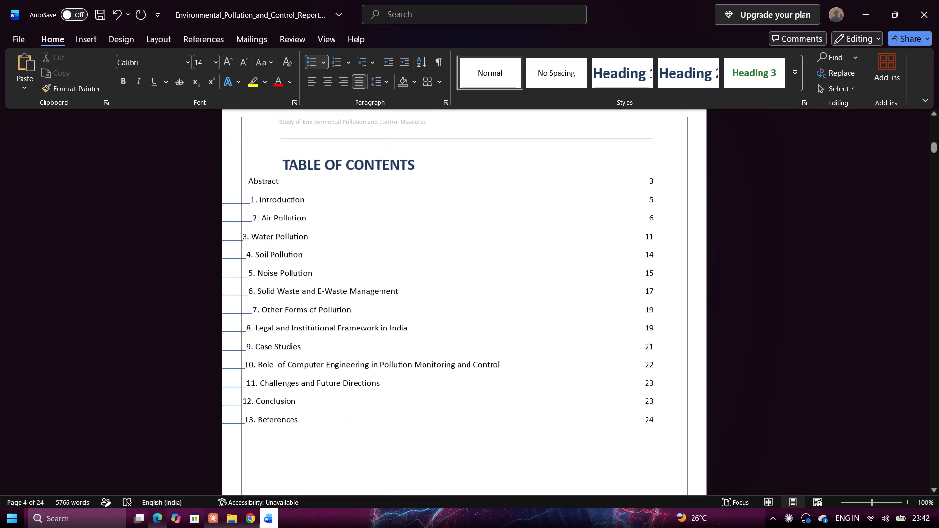
pyautogui.scroll(5, 762, 260)
pyautogui.scroll(20, 762, 260)
pyautogui.scroll(5, 762, 260)
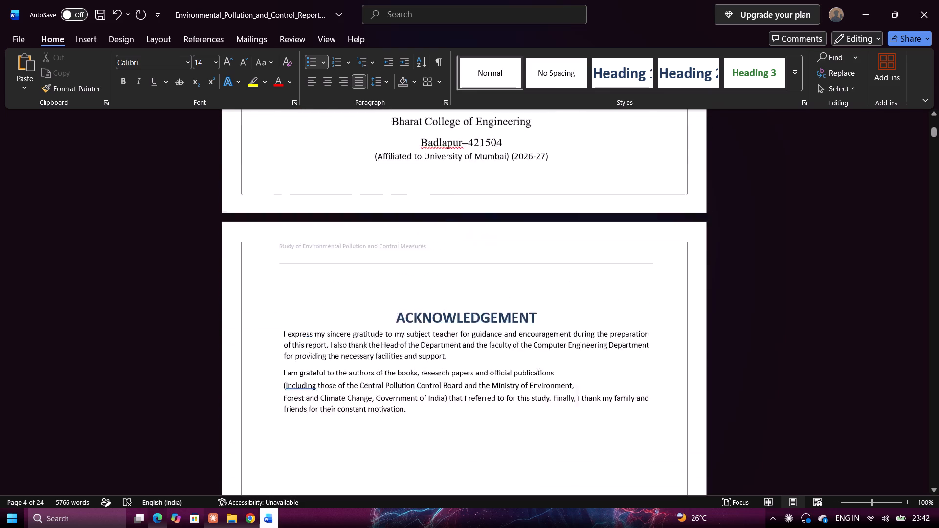
pyautogui.scroll(13, 762, 260)
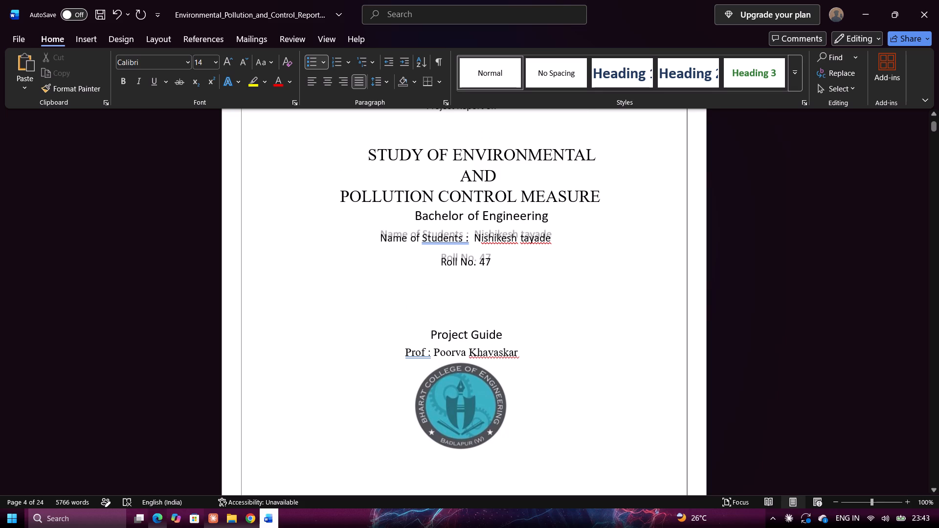
# Review the report's front pages from the cover through the acknowledgement and table of contents to the list of figures.
pyautogui.scroll(-19, 762, 267)
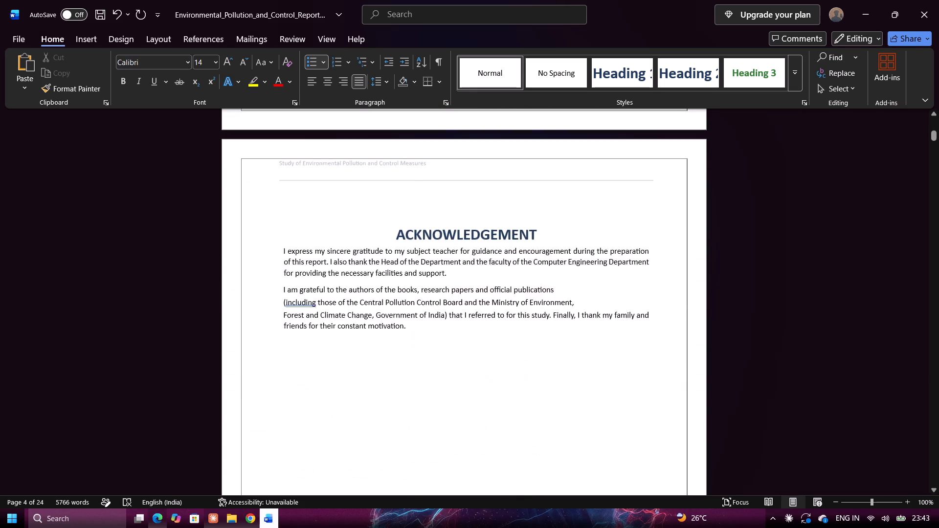
pyautogui.scroll(1, 762, 270)
pyautogui.scroll(-7, 762, 270)
pyautogui.scroll(-14, 762, 270)
pyautogui.scroll(-9, 762, 270)
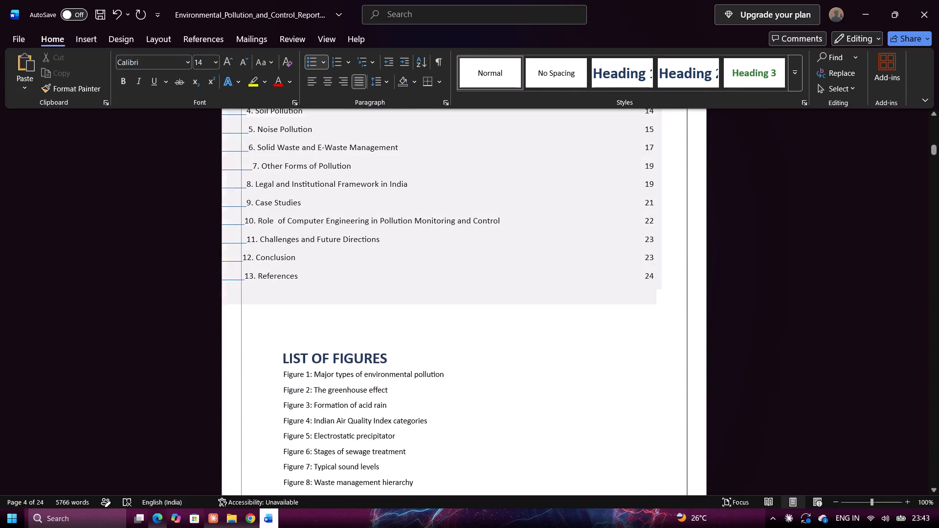
# Export the report as a PDF named "Environmental_Pollution_and_Control_Report FIANL" in the ESE REPORT folder.
pyautogui.click(335, 41)
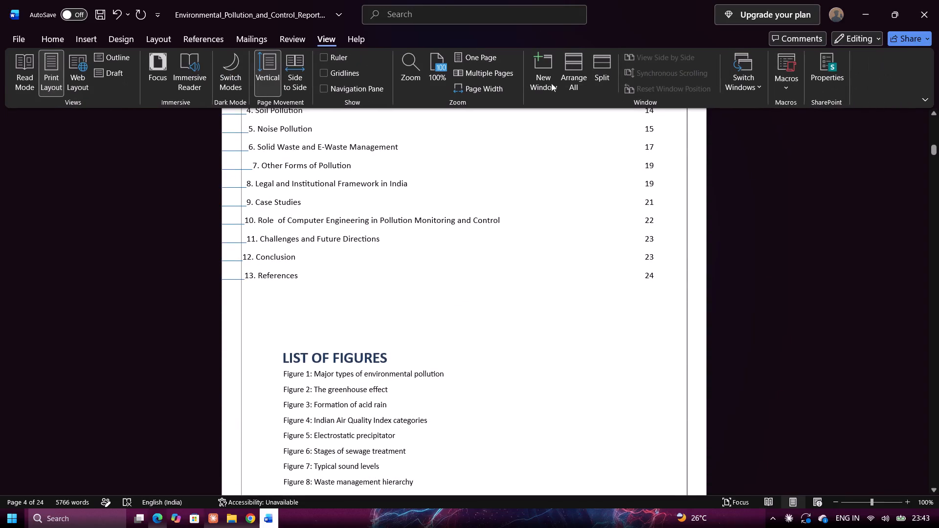
pyautogui.click(829, 72)
pyautogui.click(44, 223)
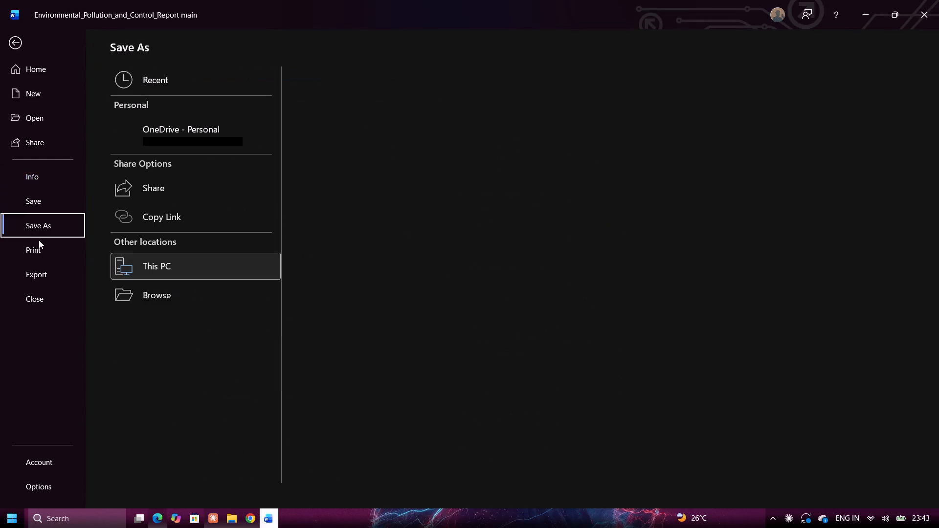
pyautogui.click(33, 248)
pyautogui.click(29, 270)
pyautogui.click(33, 275)
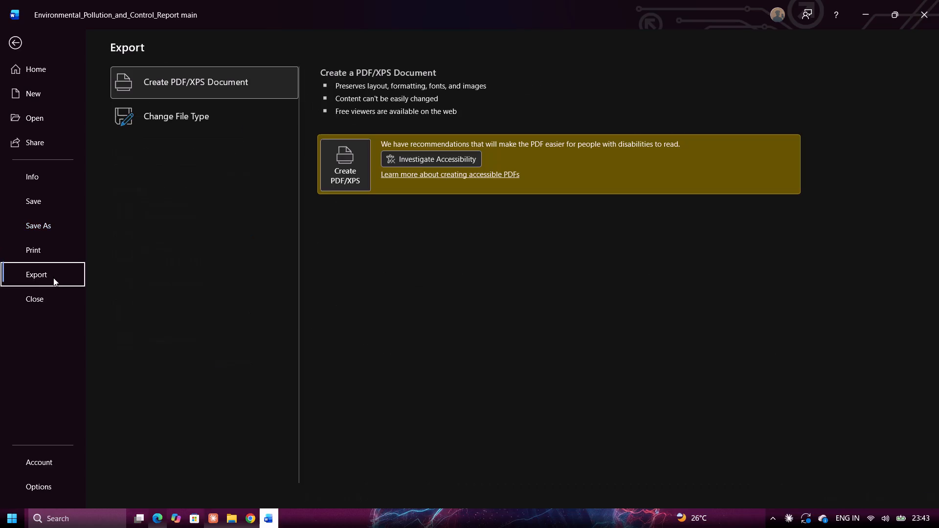
pyautogui.click(335, 172)
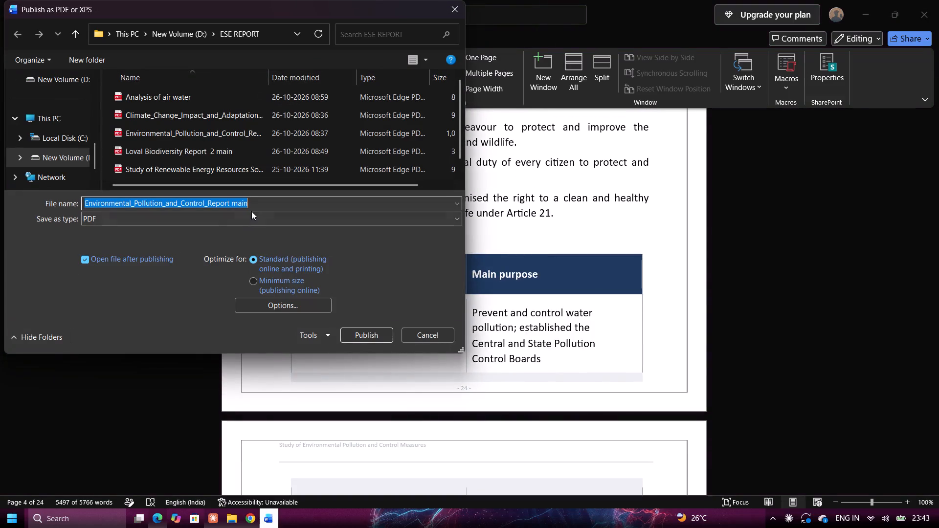
pyautogui.click(260, 201)
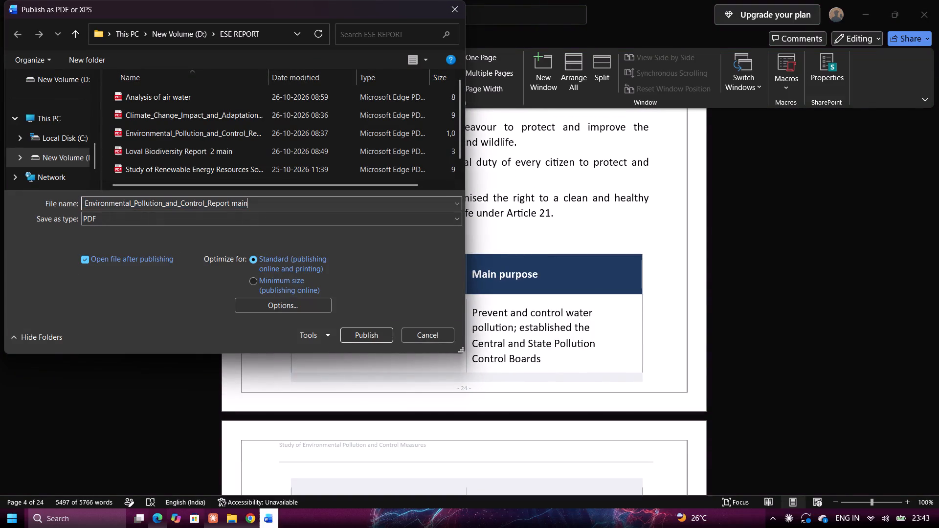
pyautogui.press('BackSpace')
pyautogui.press('BackSpace')
pyautogui.press('BackSpace')
pyautogui.press('BackSpace')
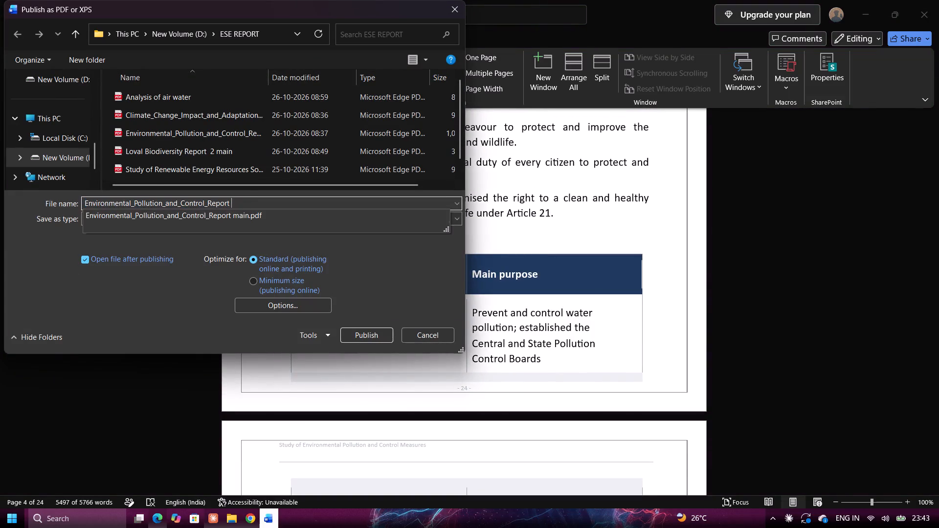
pyautogui.write('FIANL')
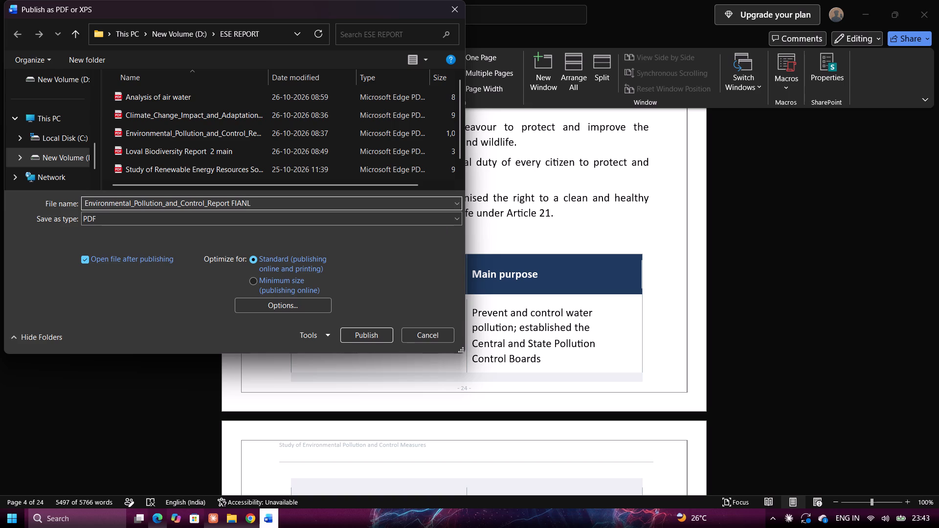
pyautogui.press('Return')
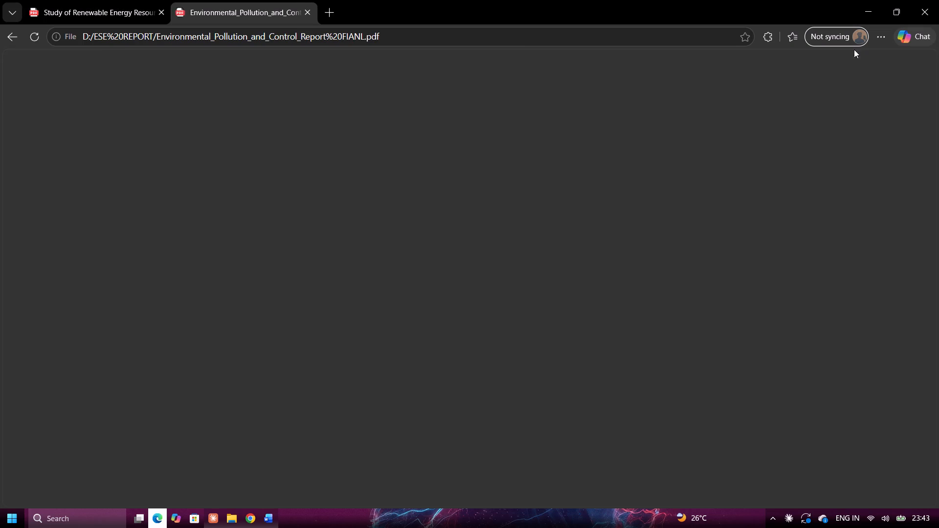
# Skim the exported PDF in Edge from the cover to the Air Pollution section, then minimize it.
pyautogui.scroll(-9, 639, 193)
pyautogui.scroll(7, 636, 193)
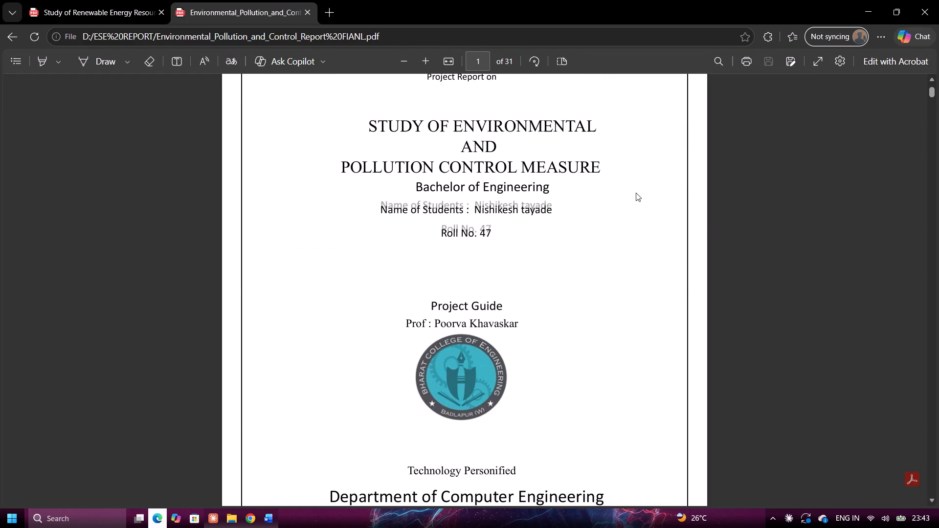
pyautogui.scroll(-20, 636, 193)
pyautogui.scroll(-9, 636, 193)
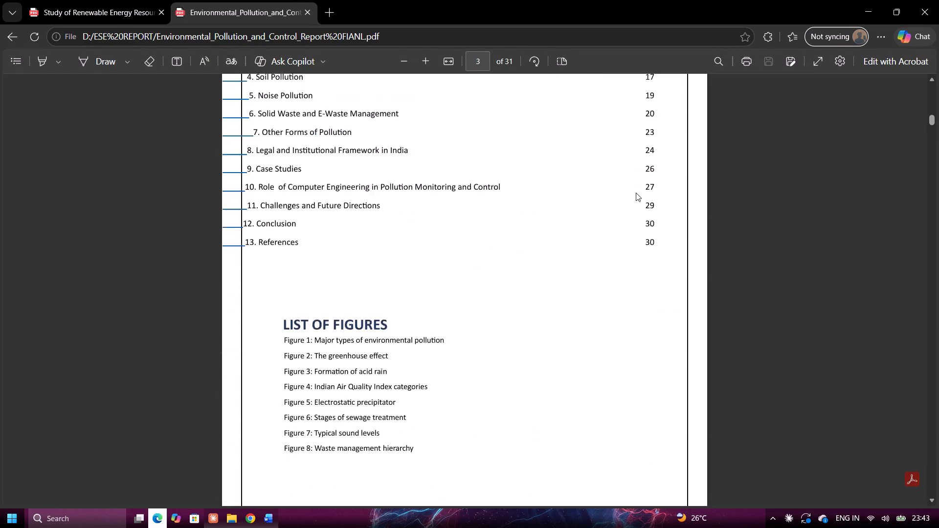
pyautogui.scroll(-20, 636, 193)
pyautogui.scroll(-13, 636, 193)
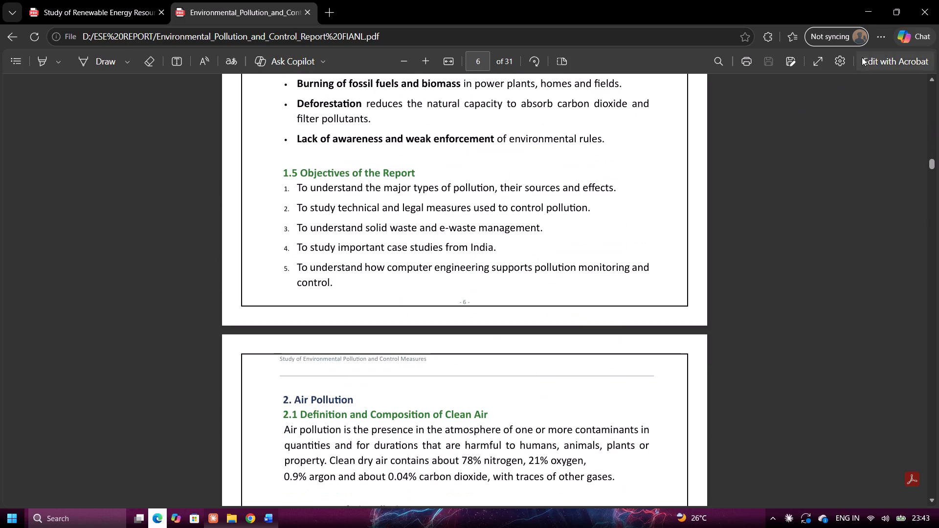
pyautogui.click(861, 10)
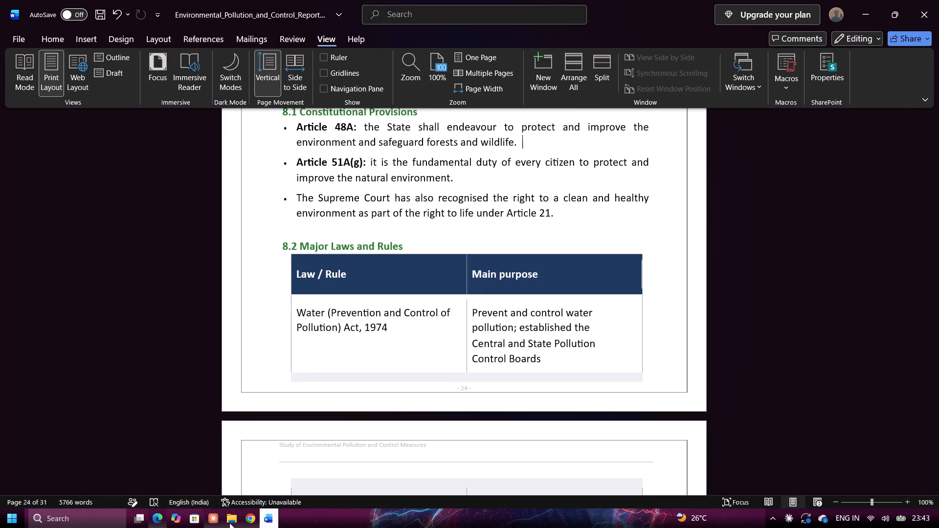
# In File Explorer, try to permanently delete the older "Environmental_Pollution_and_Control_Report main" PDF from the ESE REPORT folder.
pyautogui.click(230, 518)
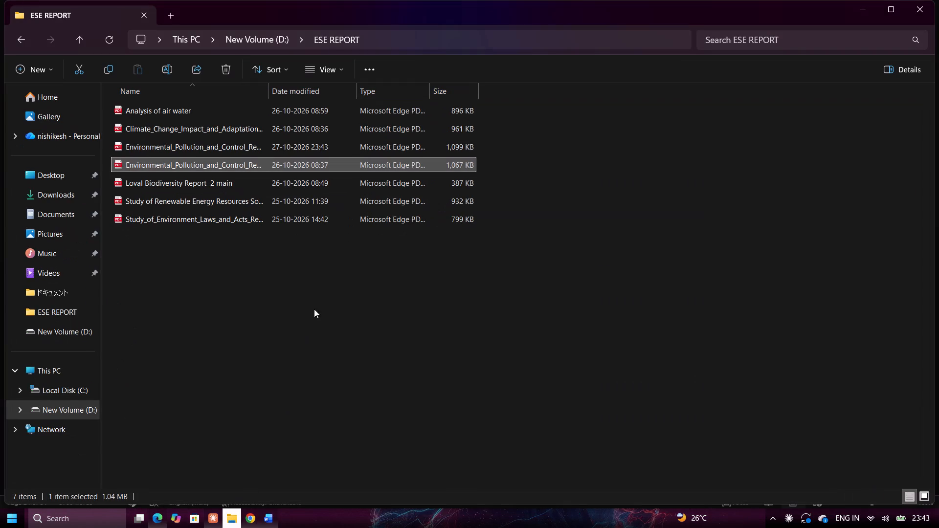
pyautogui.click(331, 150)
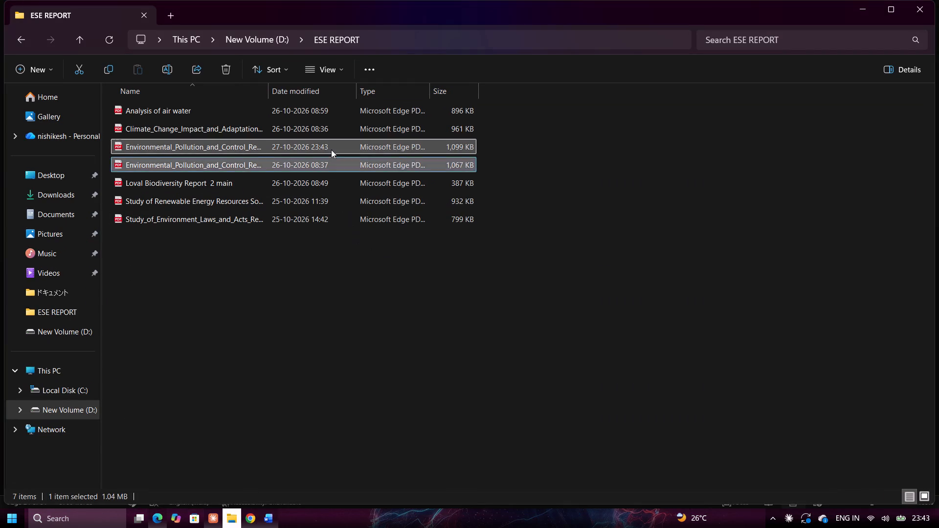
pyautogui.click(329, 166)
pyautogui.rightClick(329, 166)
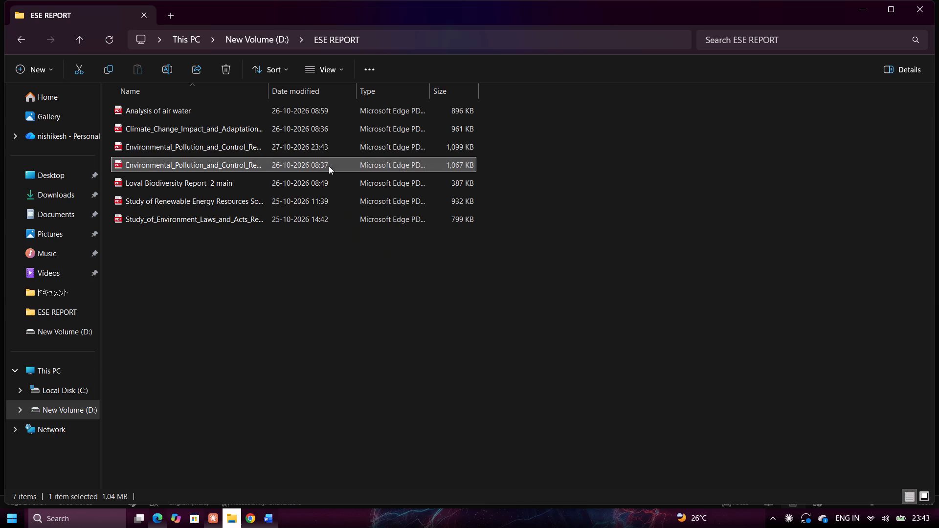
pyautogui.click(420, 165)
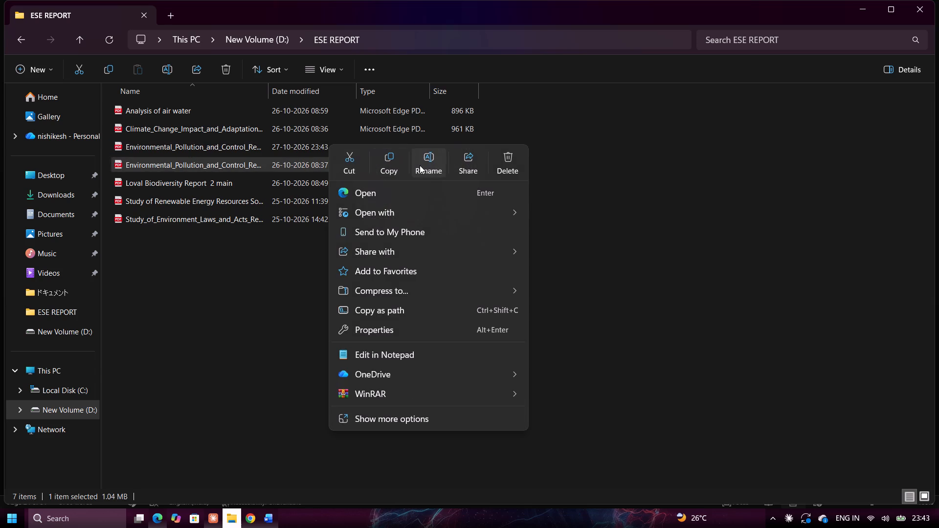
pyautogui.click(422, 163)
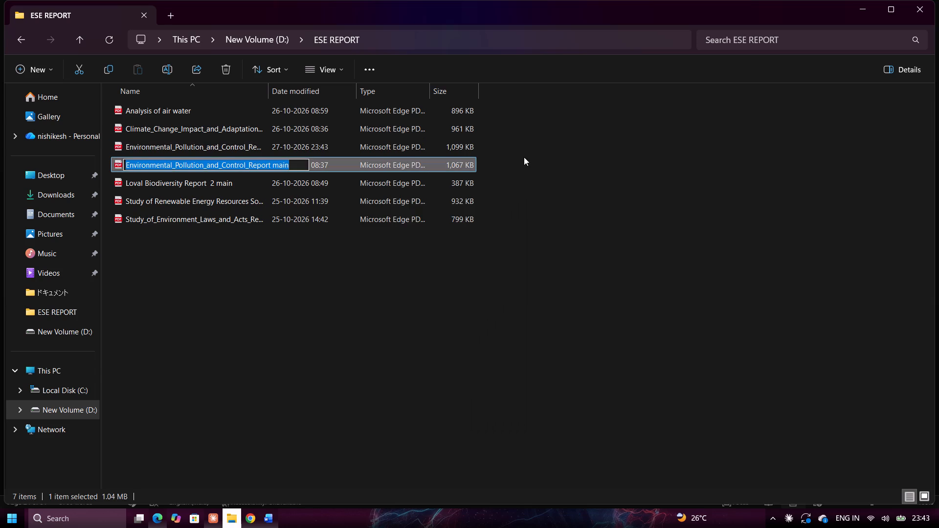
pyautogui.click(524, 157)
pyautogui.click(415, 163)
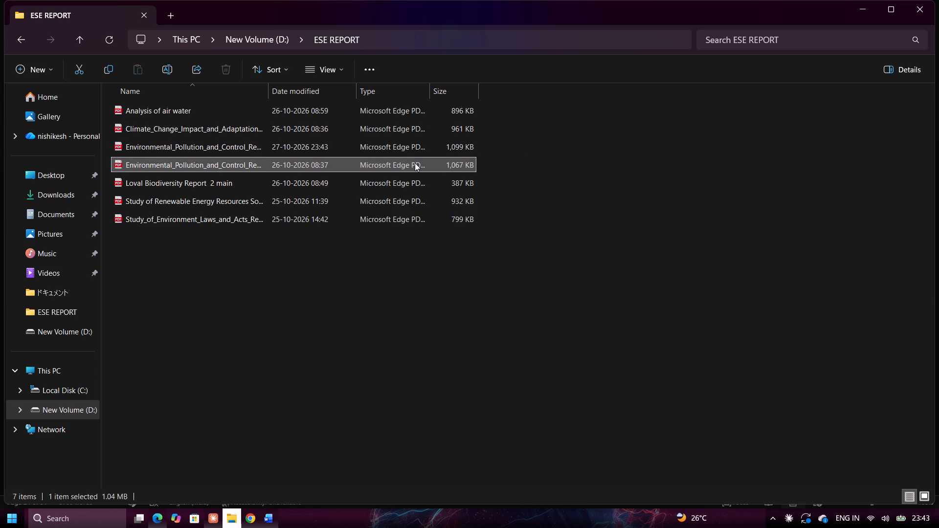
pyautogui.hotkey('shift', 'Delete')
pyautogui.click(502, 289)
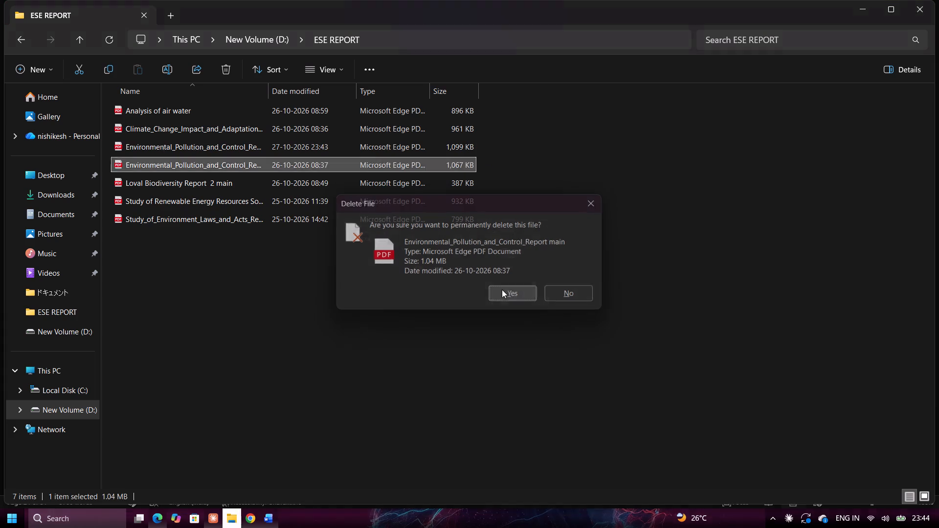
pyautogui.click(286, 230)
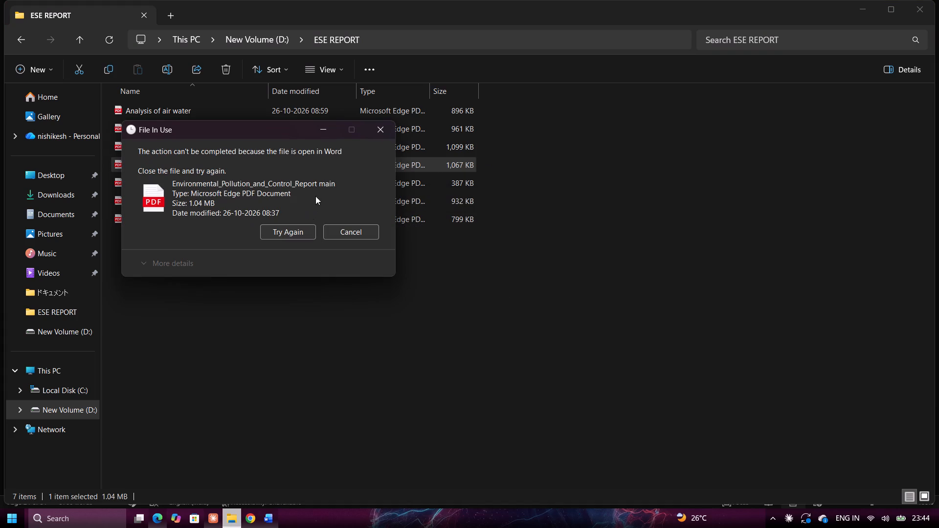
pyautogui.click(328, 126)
# Switch to Word and close the report without saving it as a Word document.
pyautogui.click(267, 515)
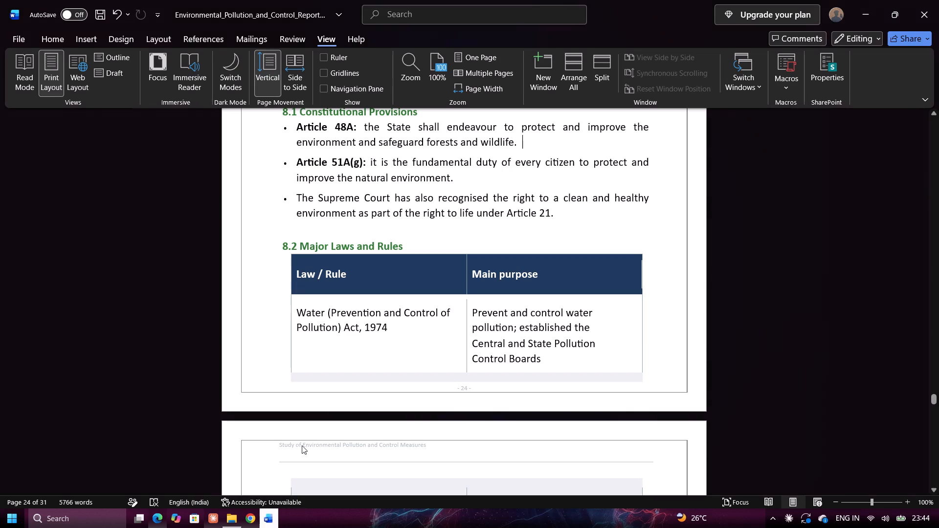
pyautogui.click(926, 5)
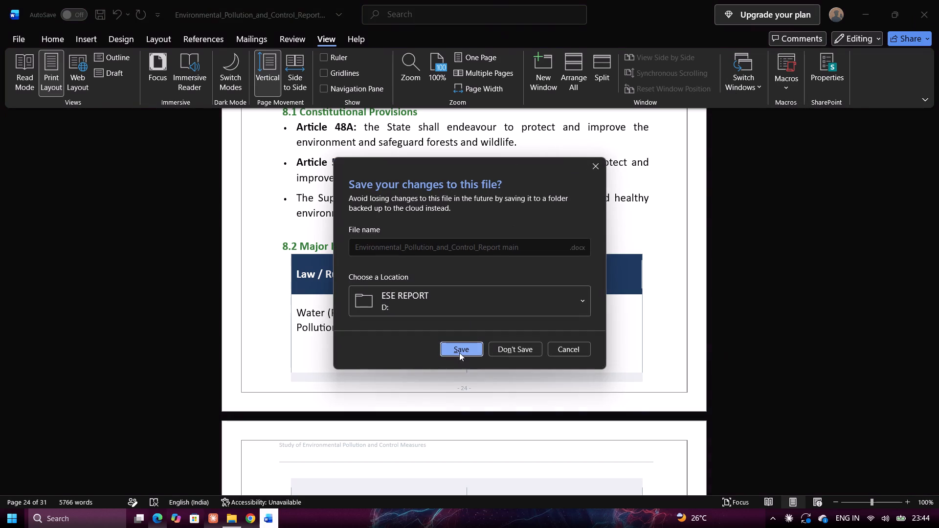
pyautogui.click(459, 352)
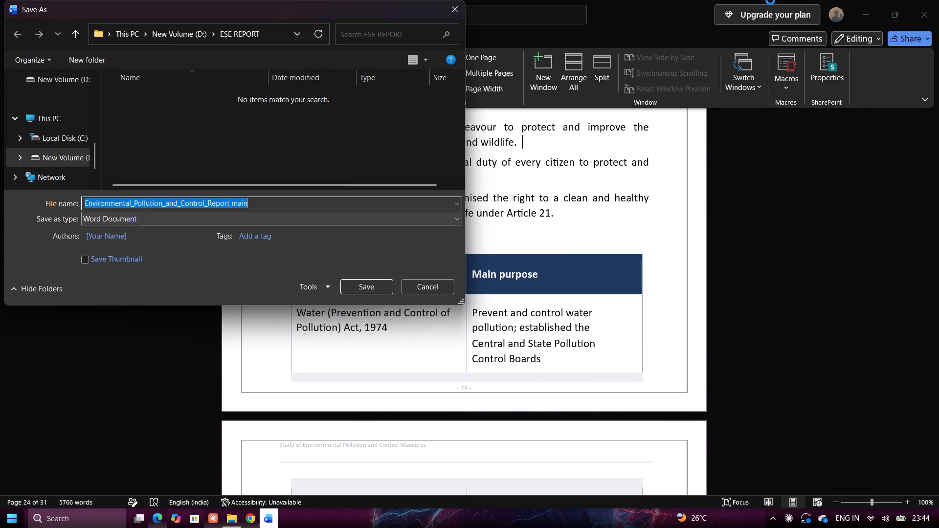
pyautogui.click(463, 9)
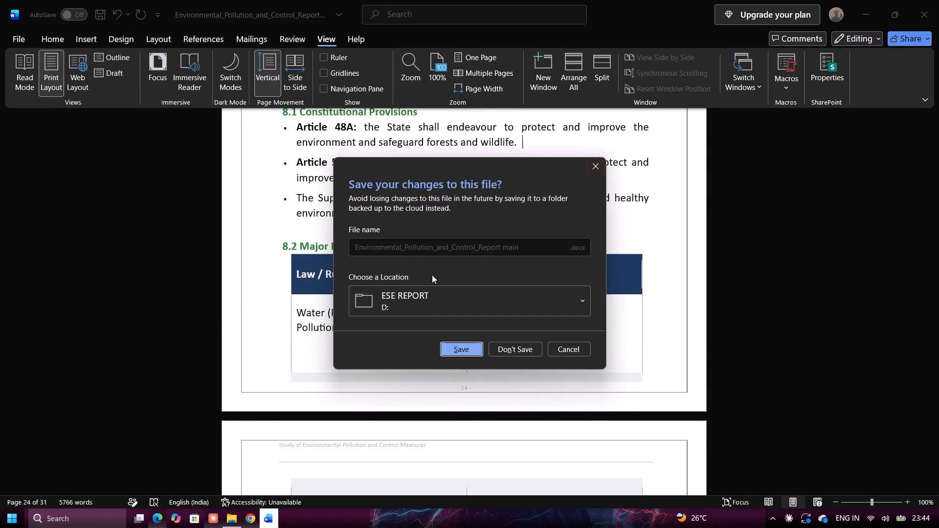
pyautogui.click(503, 347)
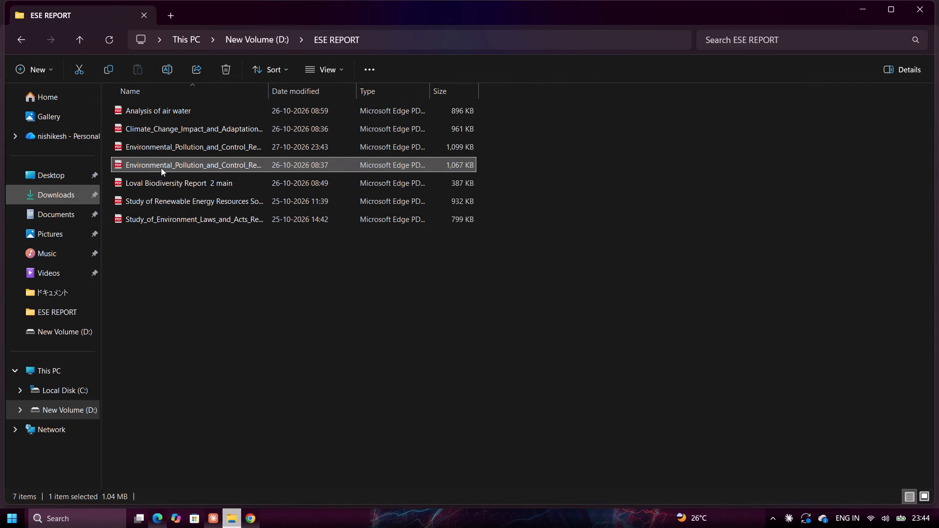
# Permanently delete the older "Environmental_Pollution_and_Control_Report main" PDF from the ESE REPORT folder.
pyautogui.click(162, 167)
pyautogui.hotkey('shift', 'Delete')
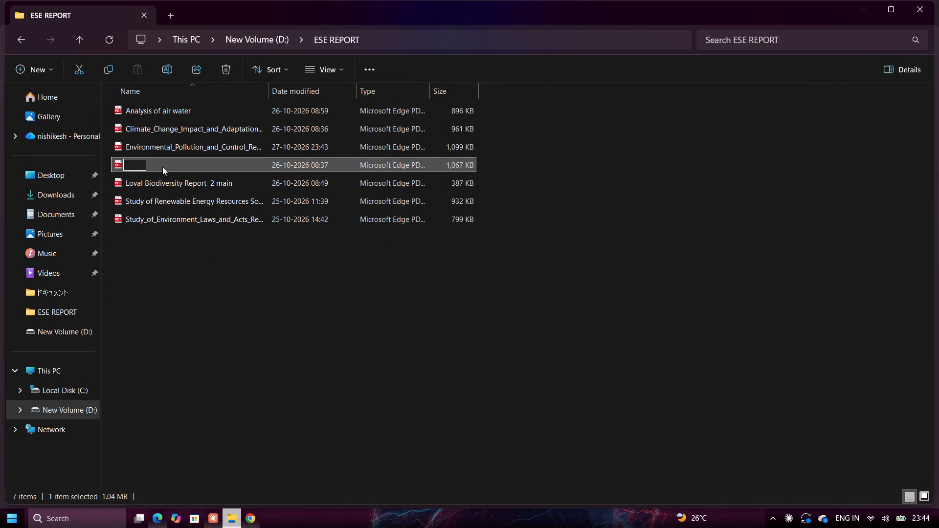
pyautogui.click(206, 170)
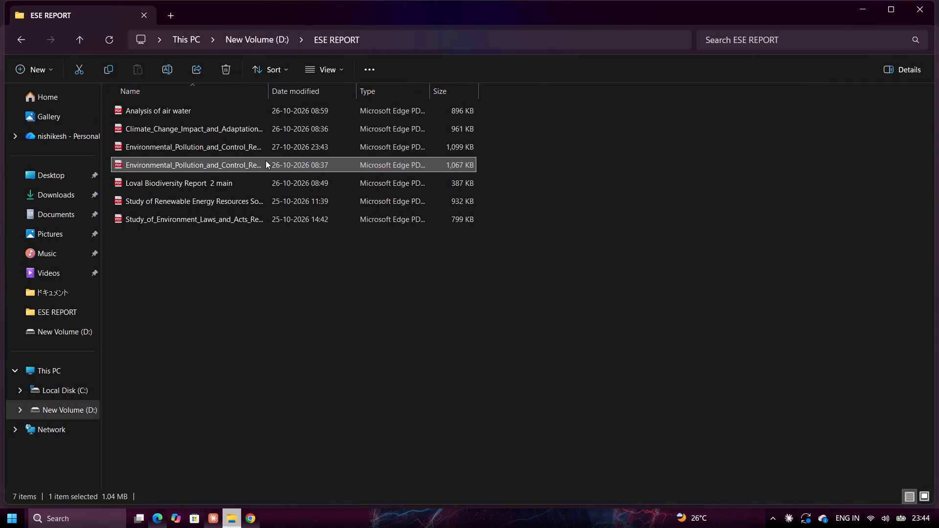
pyautogui.hotkey('shift', 'Delete')
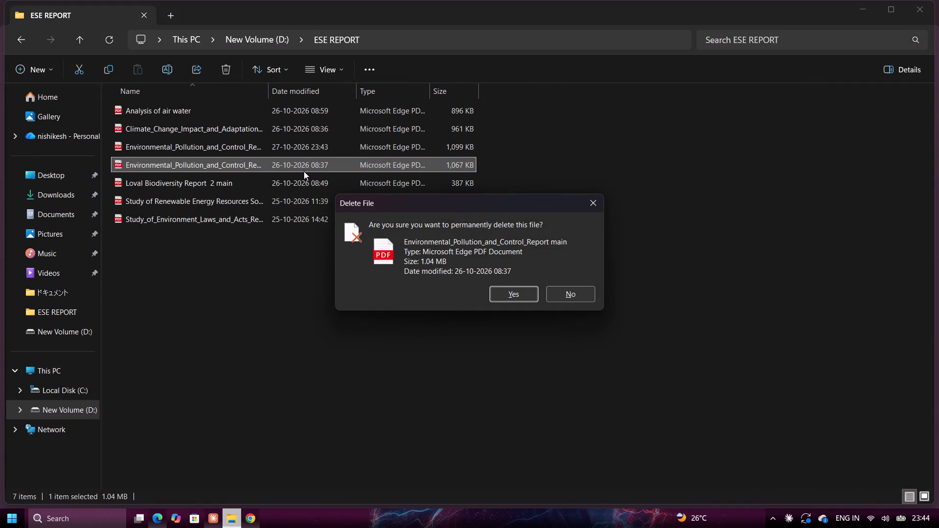
pyautogui.click(494, 293)
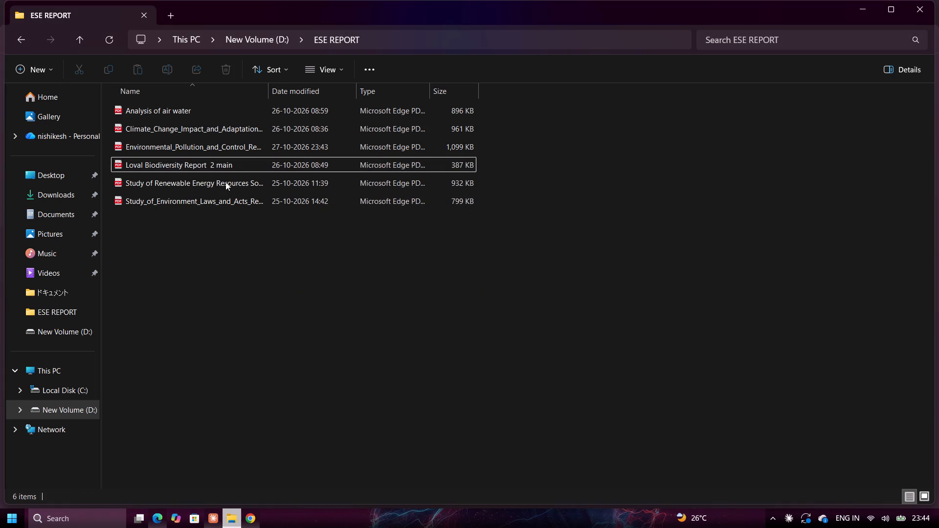
# Open the FIANL PDF in Edge, check its cover against the Renewable Energy Resources report's cover, and close the browser.
pyautogui.doubleClick(232, 150)
pyautogui.scroll(5, 395, 218)
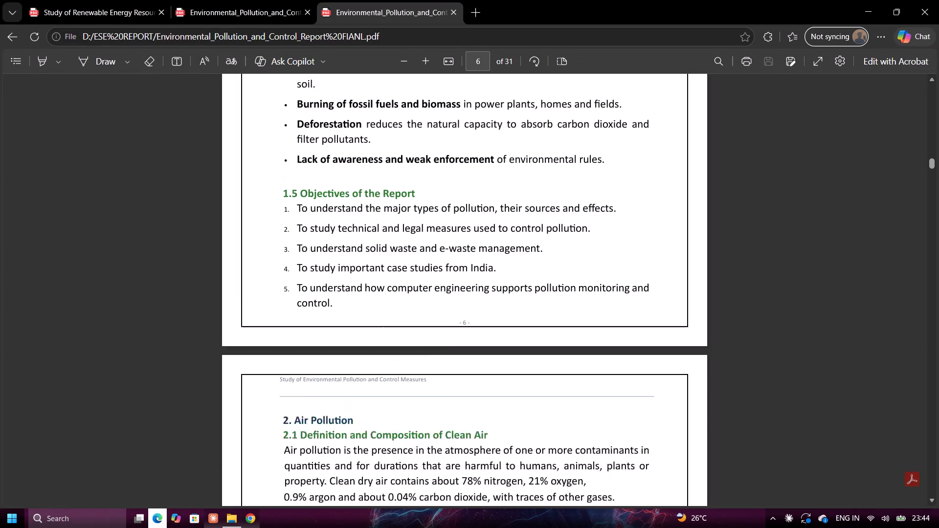
pyautogui.scroll(2, 395, 218)
pyautogui.moveTo(928, 153); pyautogui.dragTo(936, 49)
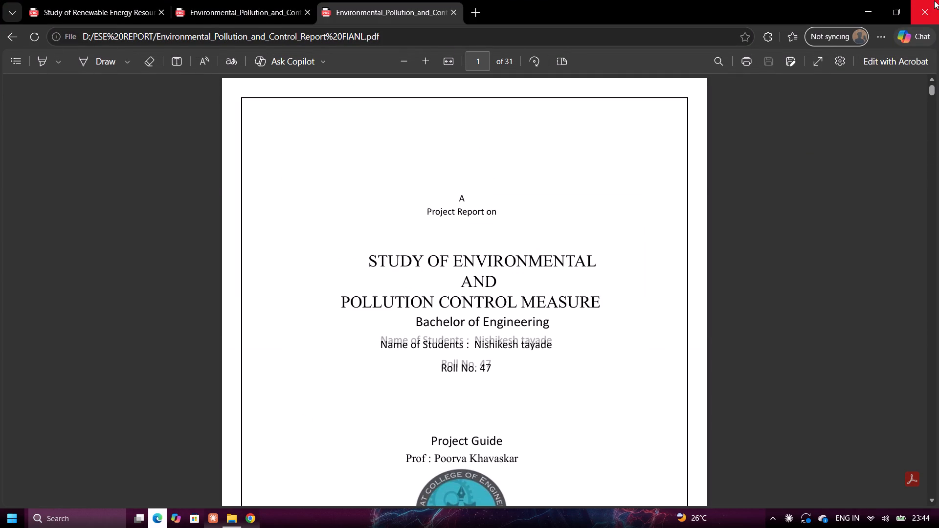
pyautogui.click(242, 3)
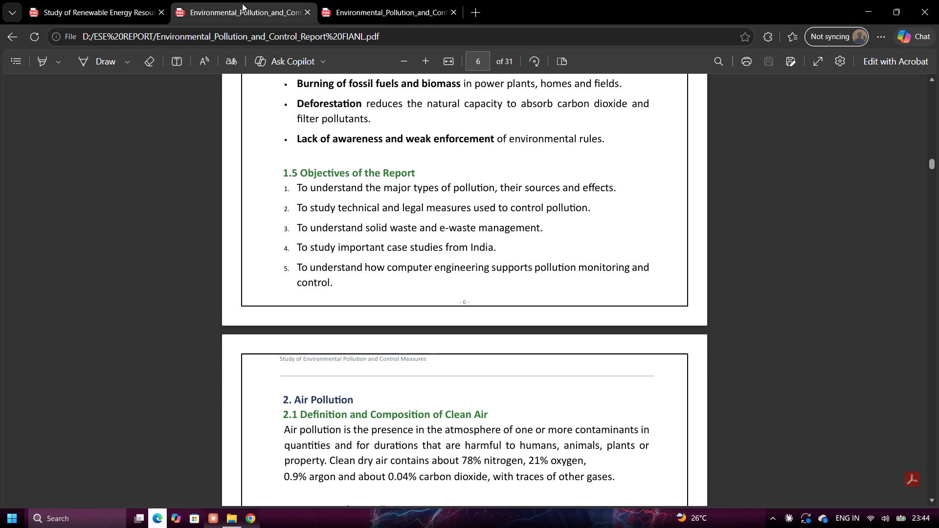
pyautogui.scroll(5, 326, 182)
pyautogui.moveTo(925, 163); pyautogui.dragTo(933, 136)
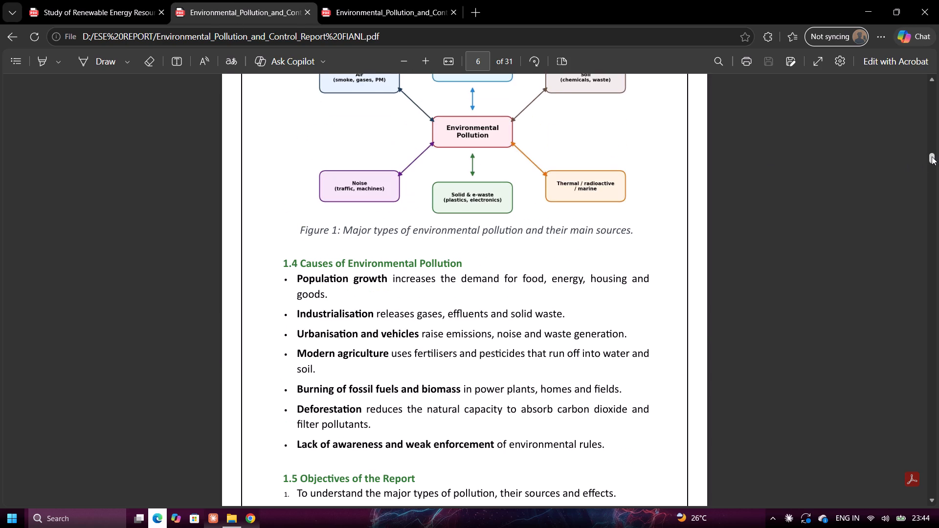
pyautogui.moveTo(932, 157); pyautogui.dragTo(926, 47)
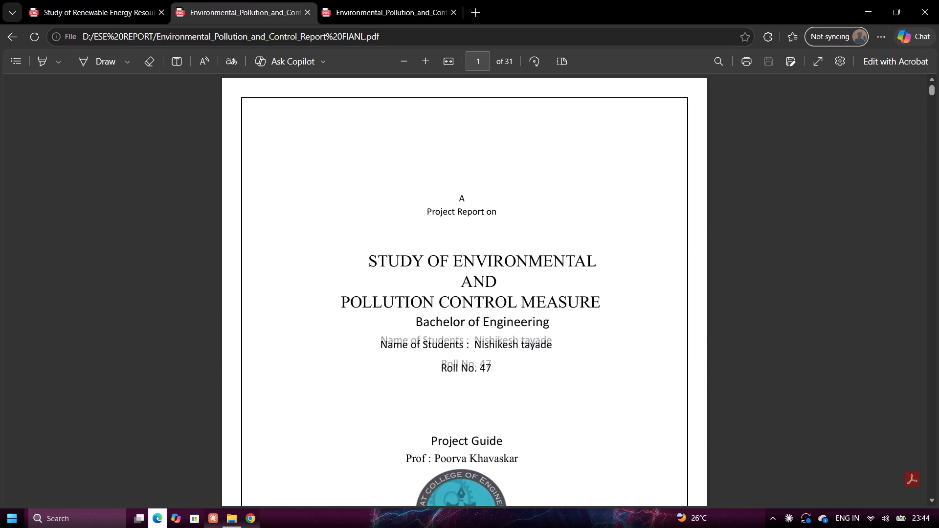
pyautogui.click(129, 9)
pyautogui.scroll(1, 493, 230)
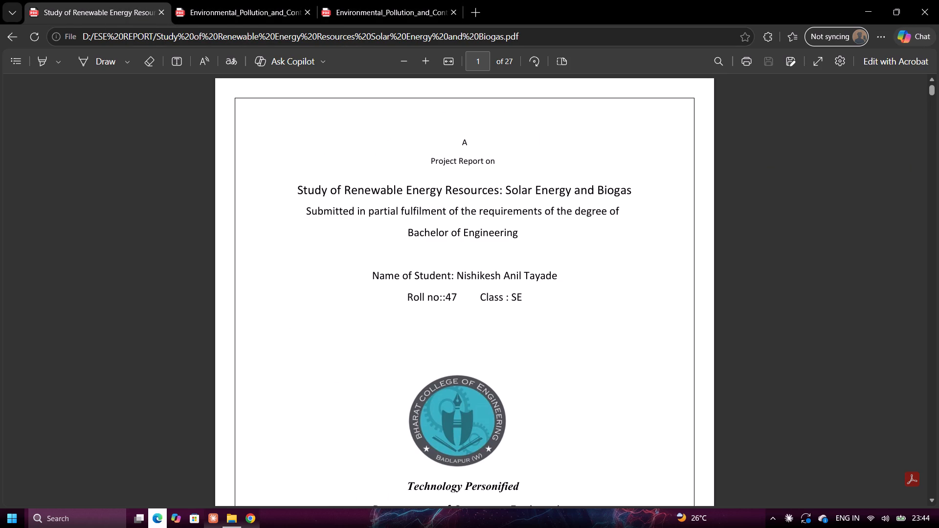
pyautogui.click(930, 13)
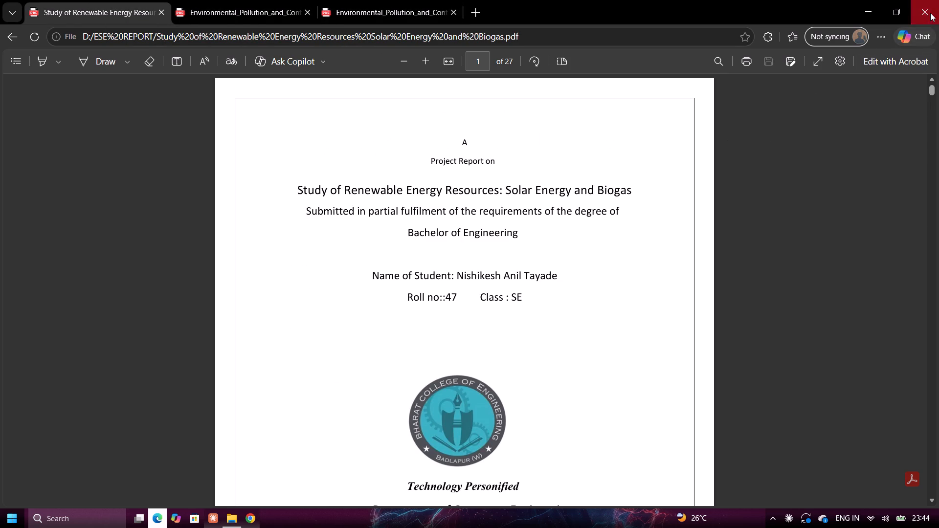